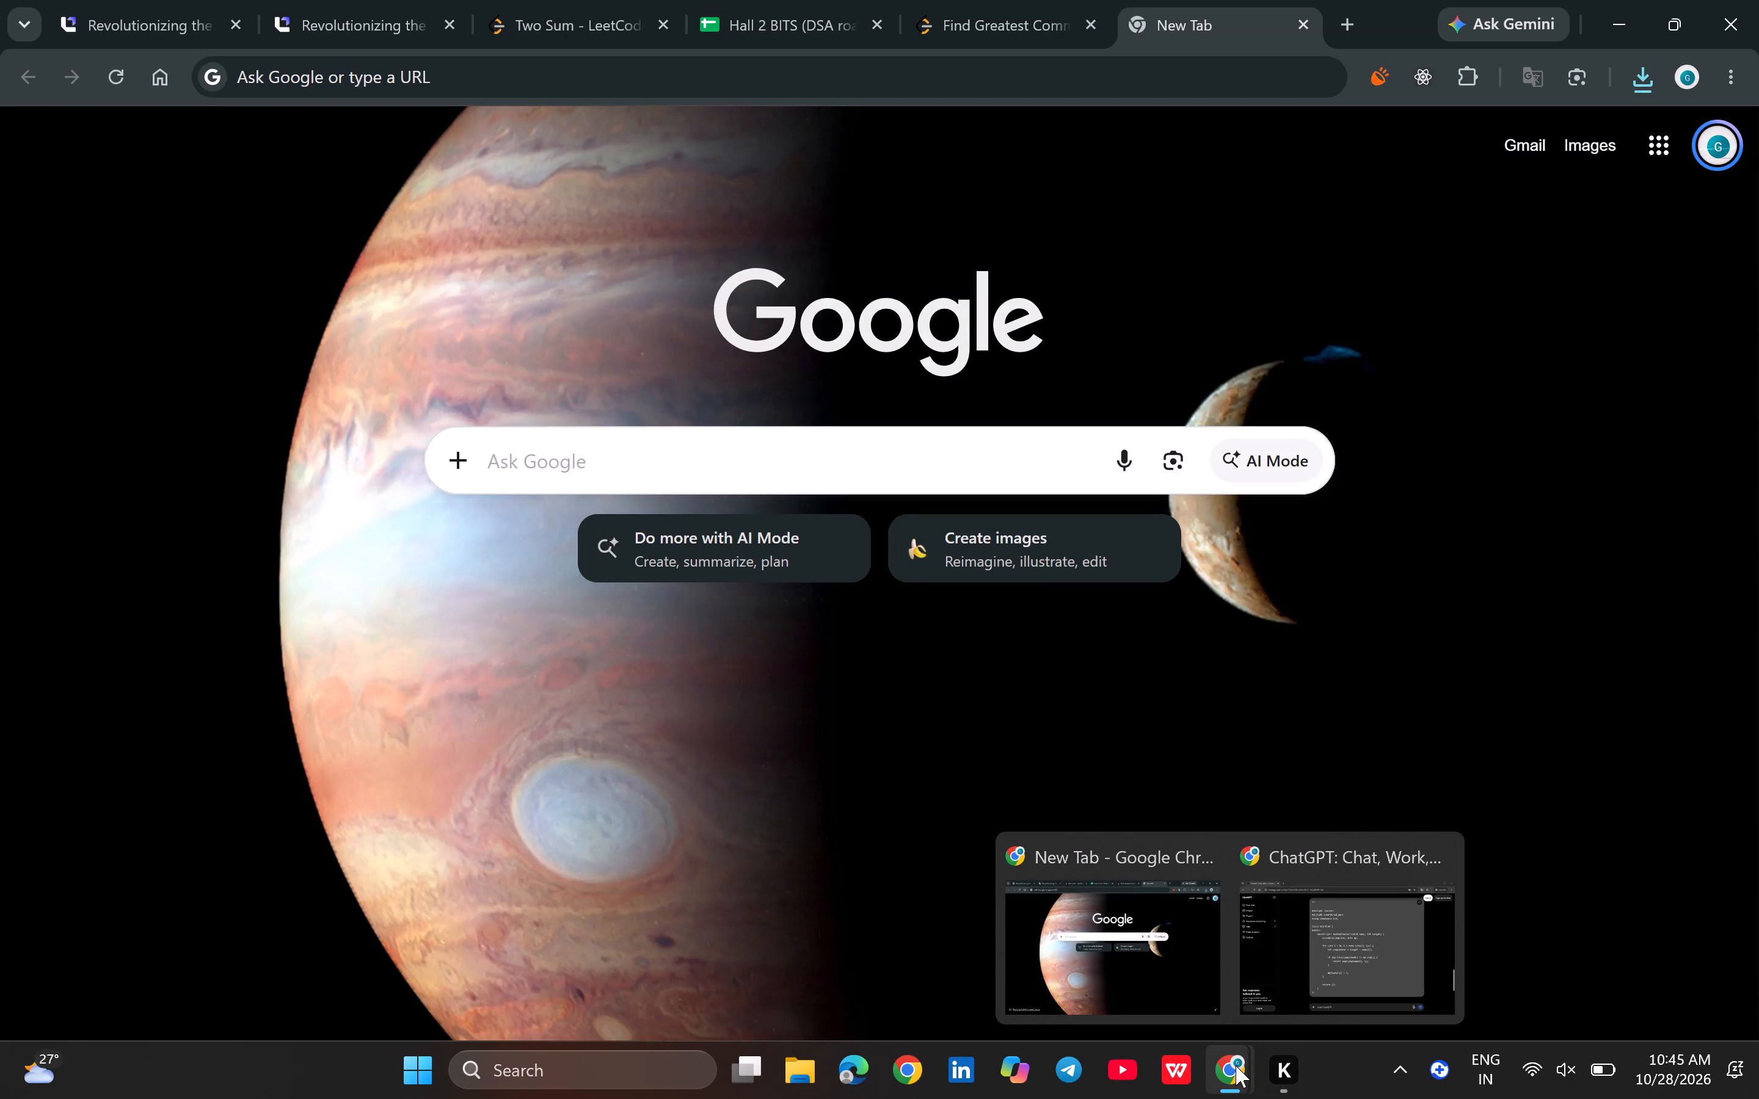
Launch Power BI Desktop and start a blank report.
{"action": "left_click", "coordinate": [629, 1073]}
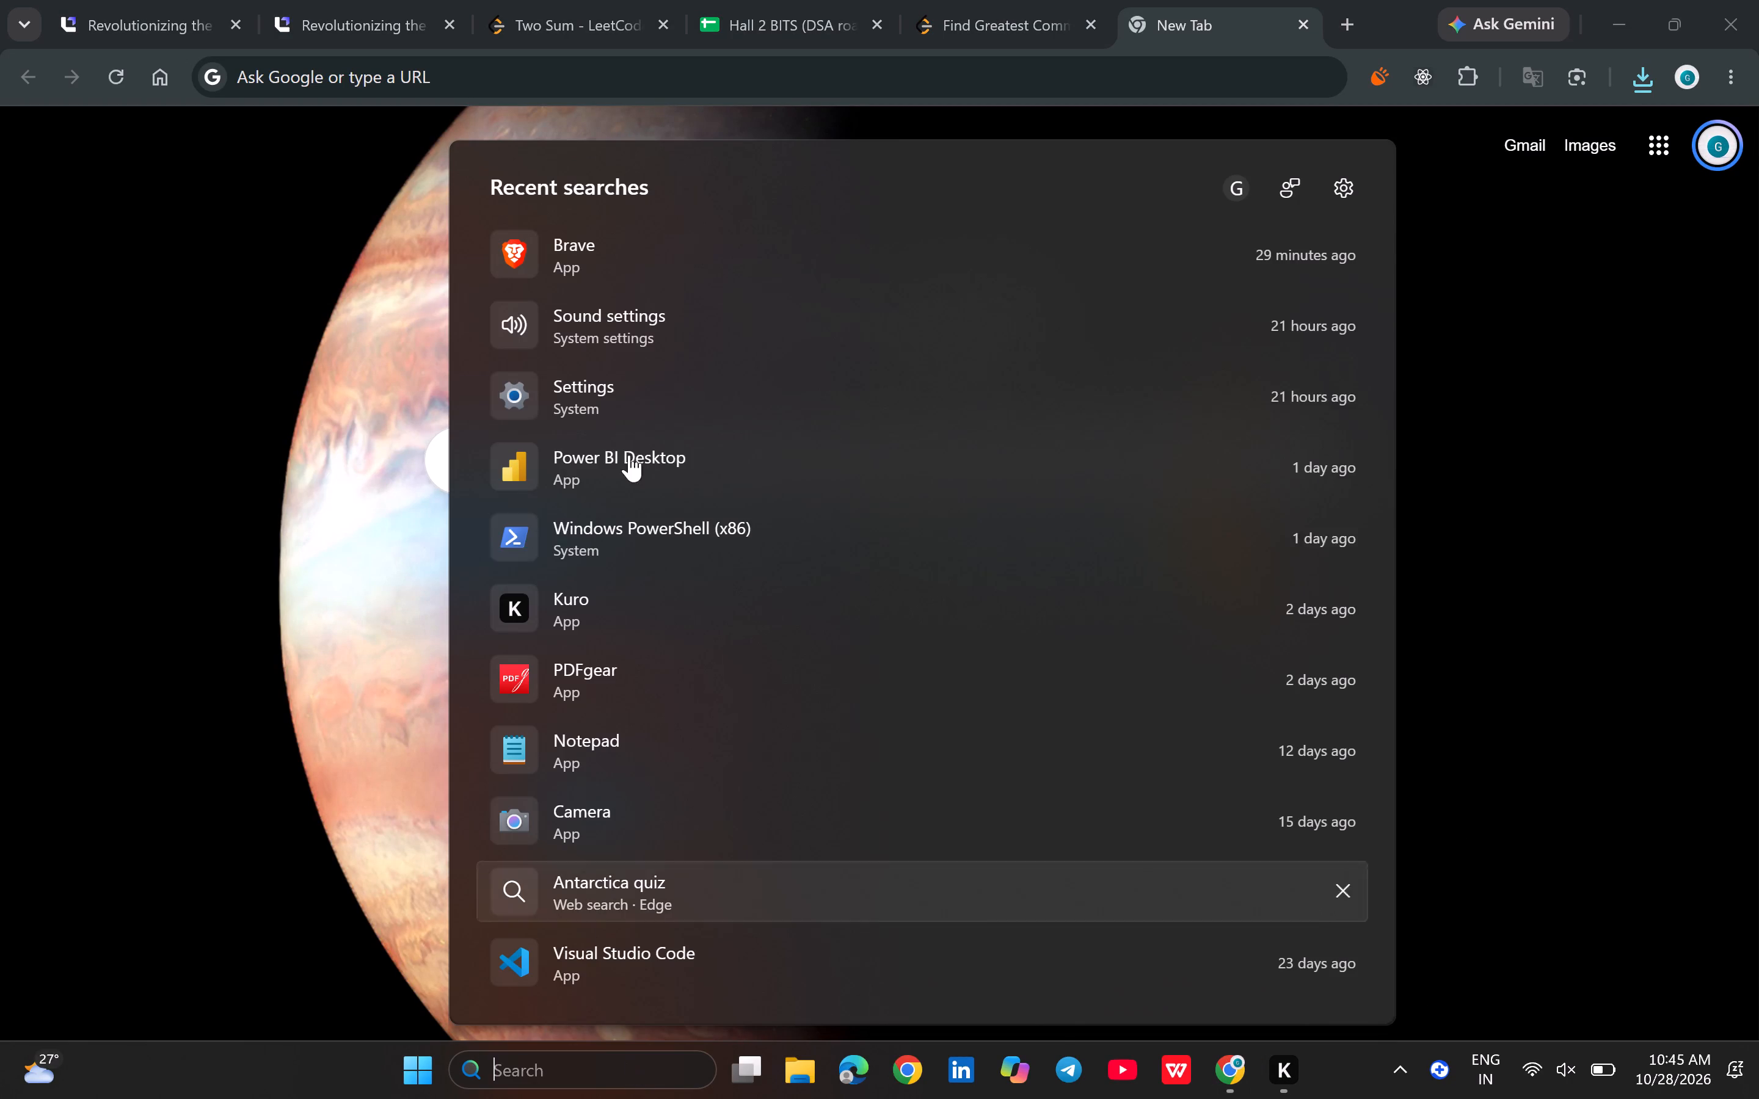
{"action": "left_click", "coordinate": [660, 447]}
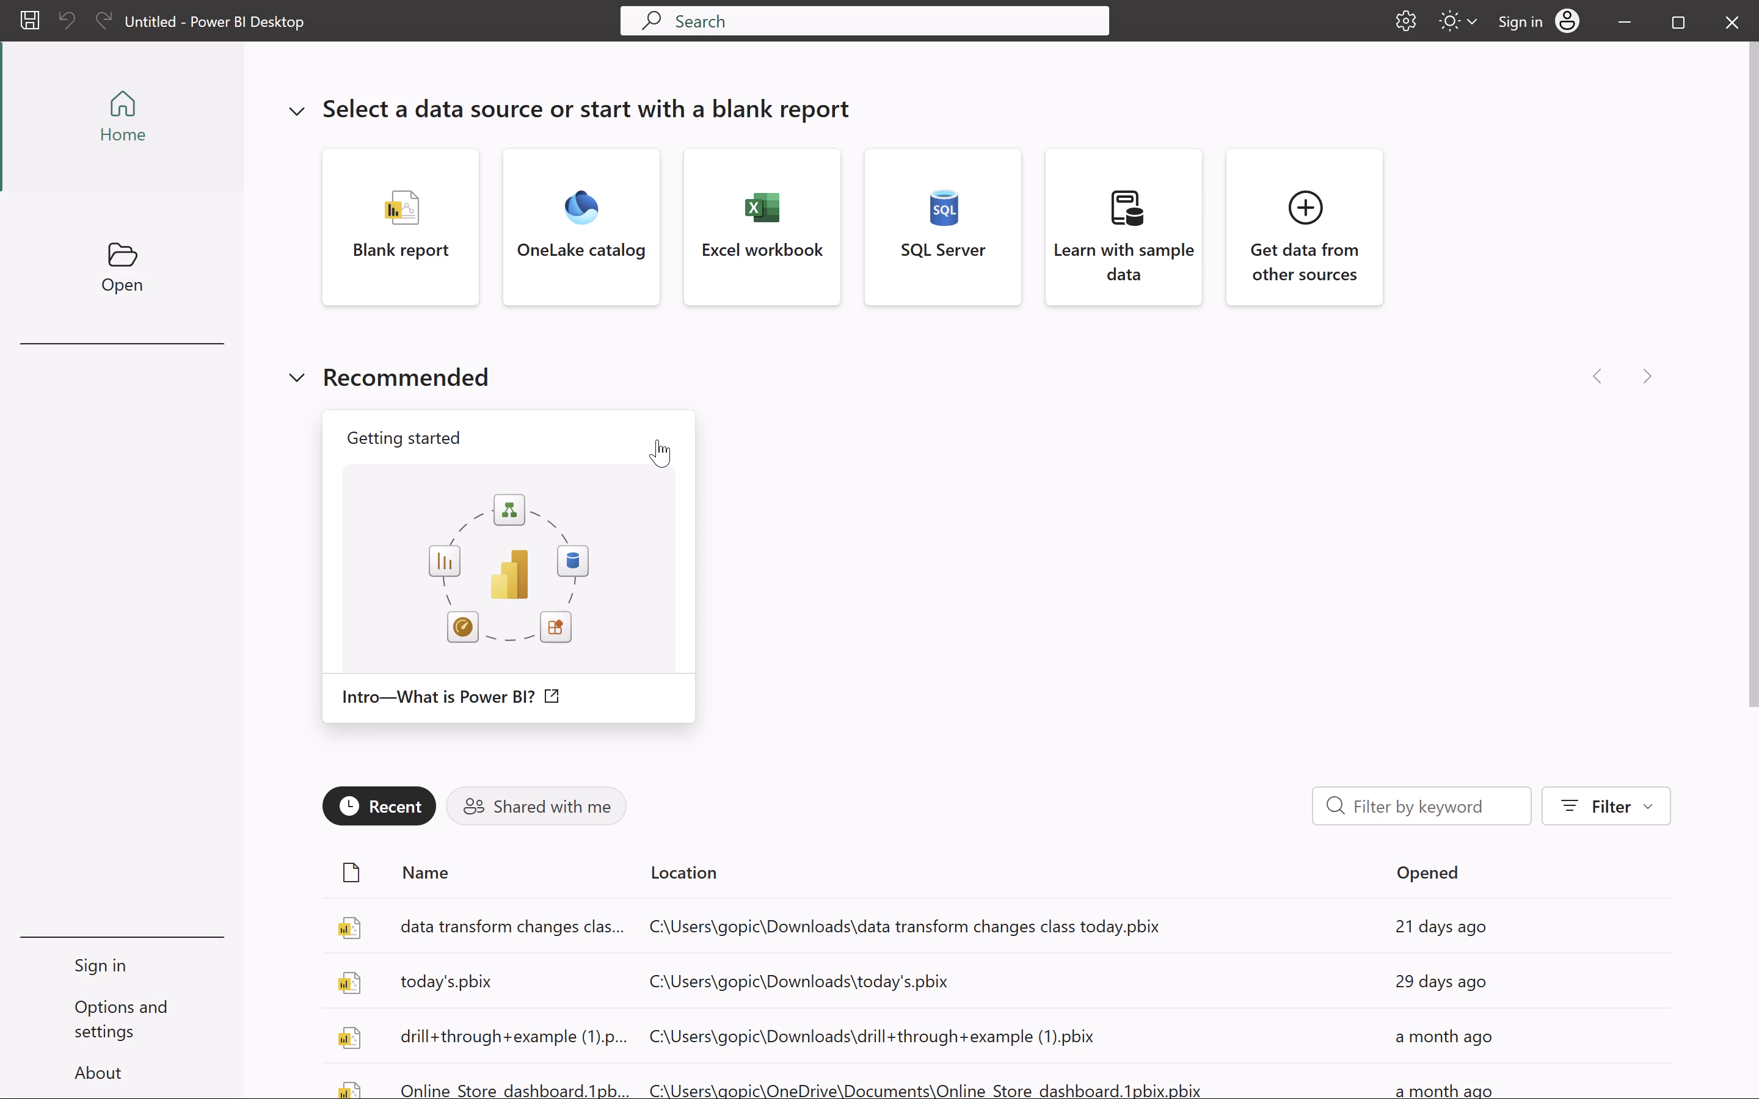
{"action": "left_click", "coordinate": [416, 228]}
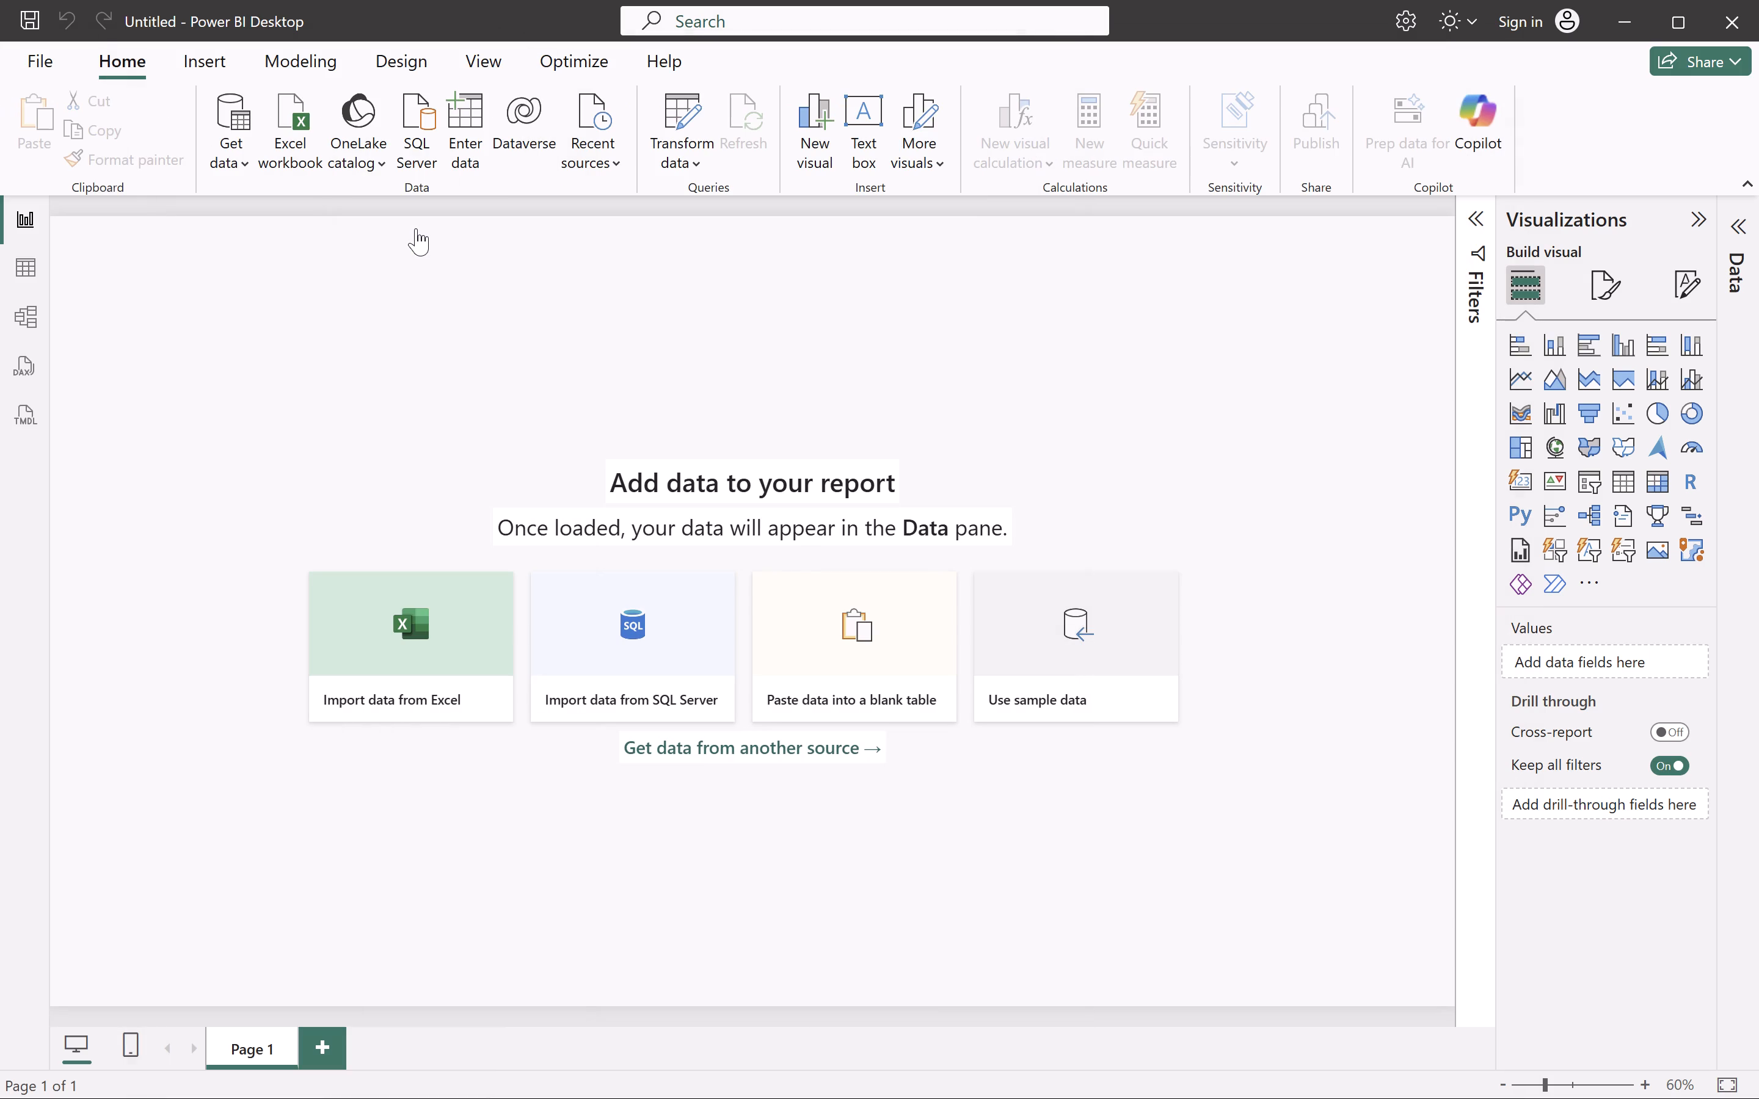
Connect the report to the Excel workbook Data_Modeling-Dataset.xlsx in the Downloads folder.
{"action": "left_click", "coordinate": [434, 631]}
{"action": "left_click", "coordinate": [294, 251]}
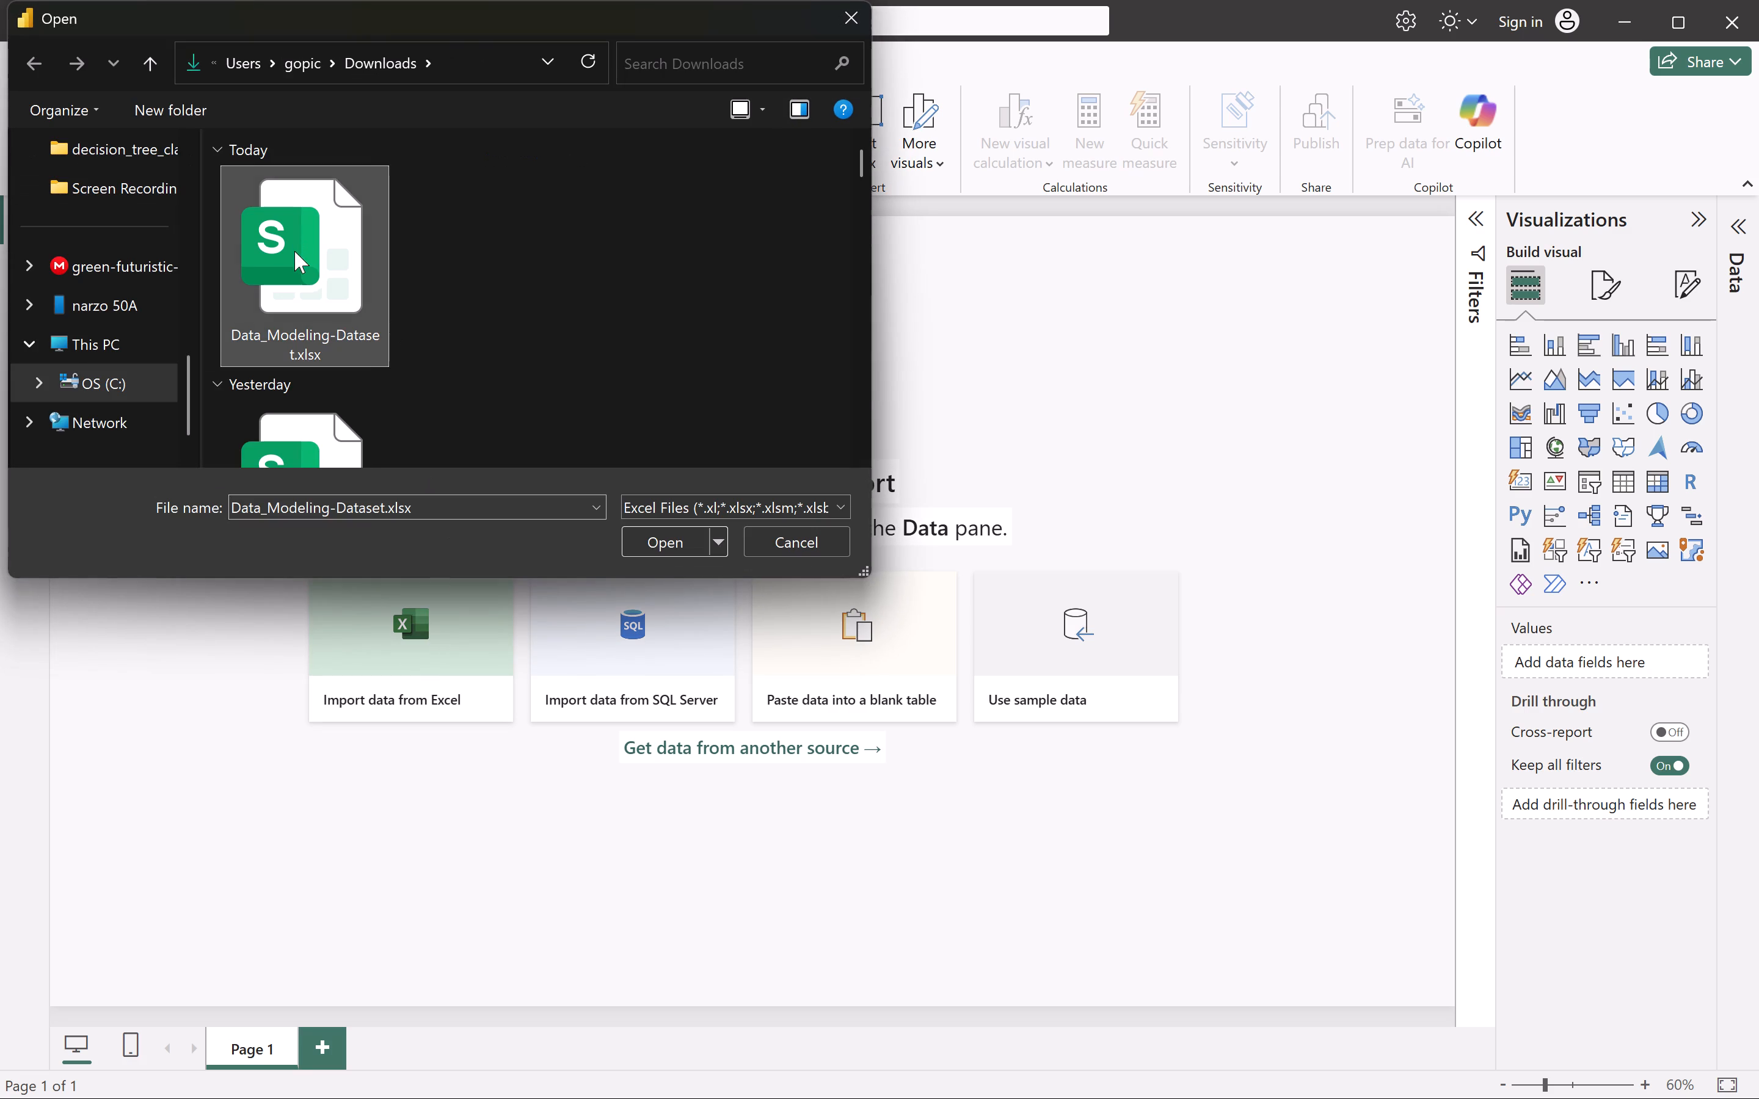
{"action": "left_click", "coordinate": [666, 540]}
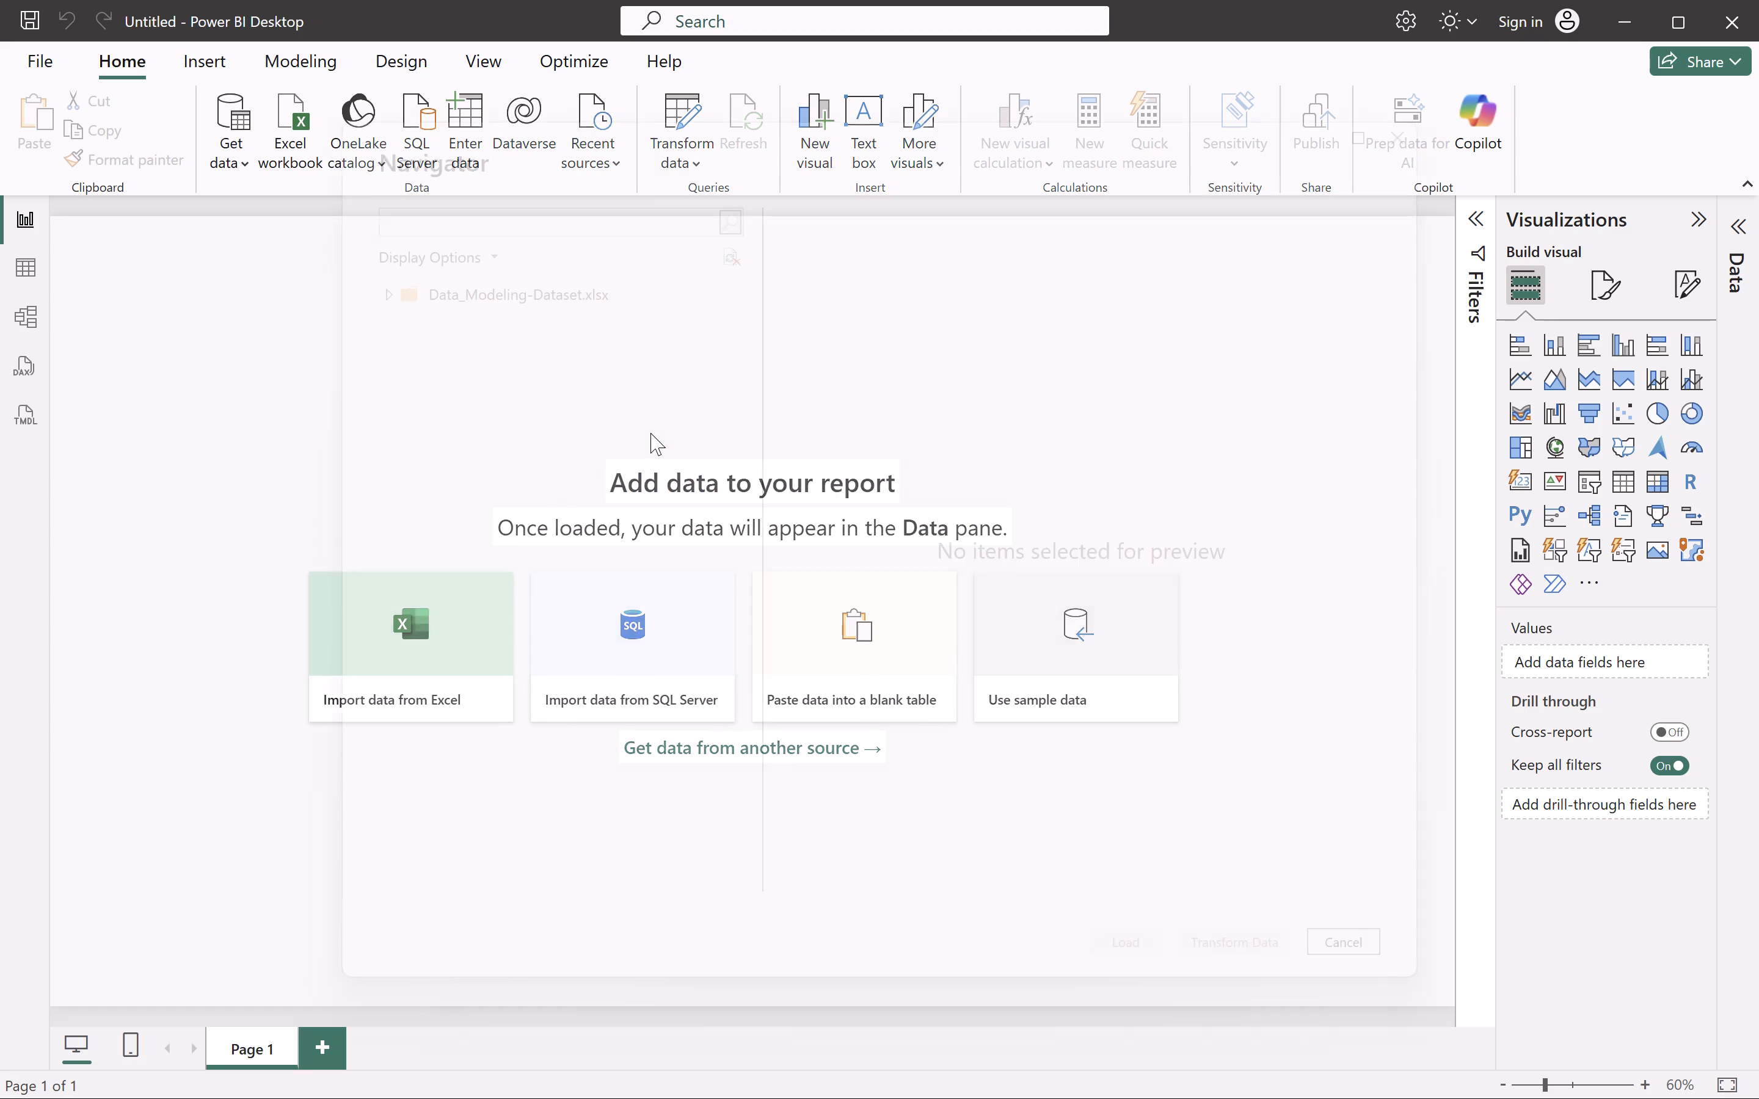
Select all six IVX tables, from IVX_Customers to IVX_Territories, and open them for transformation in Power Query Editor.
{"action": "left_click", "coordinate": [417, 328]}
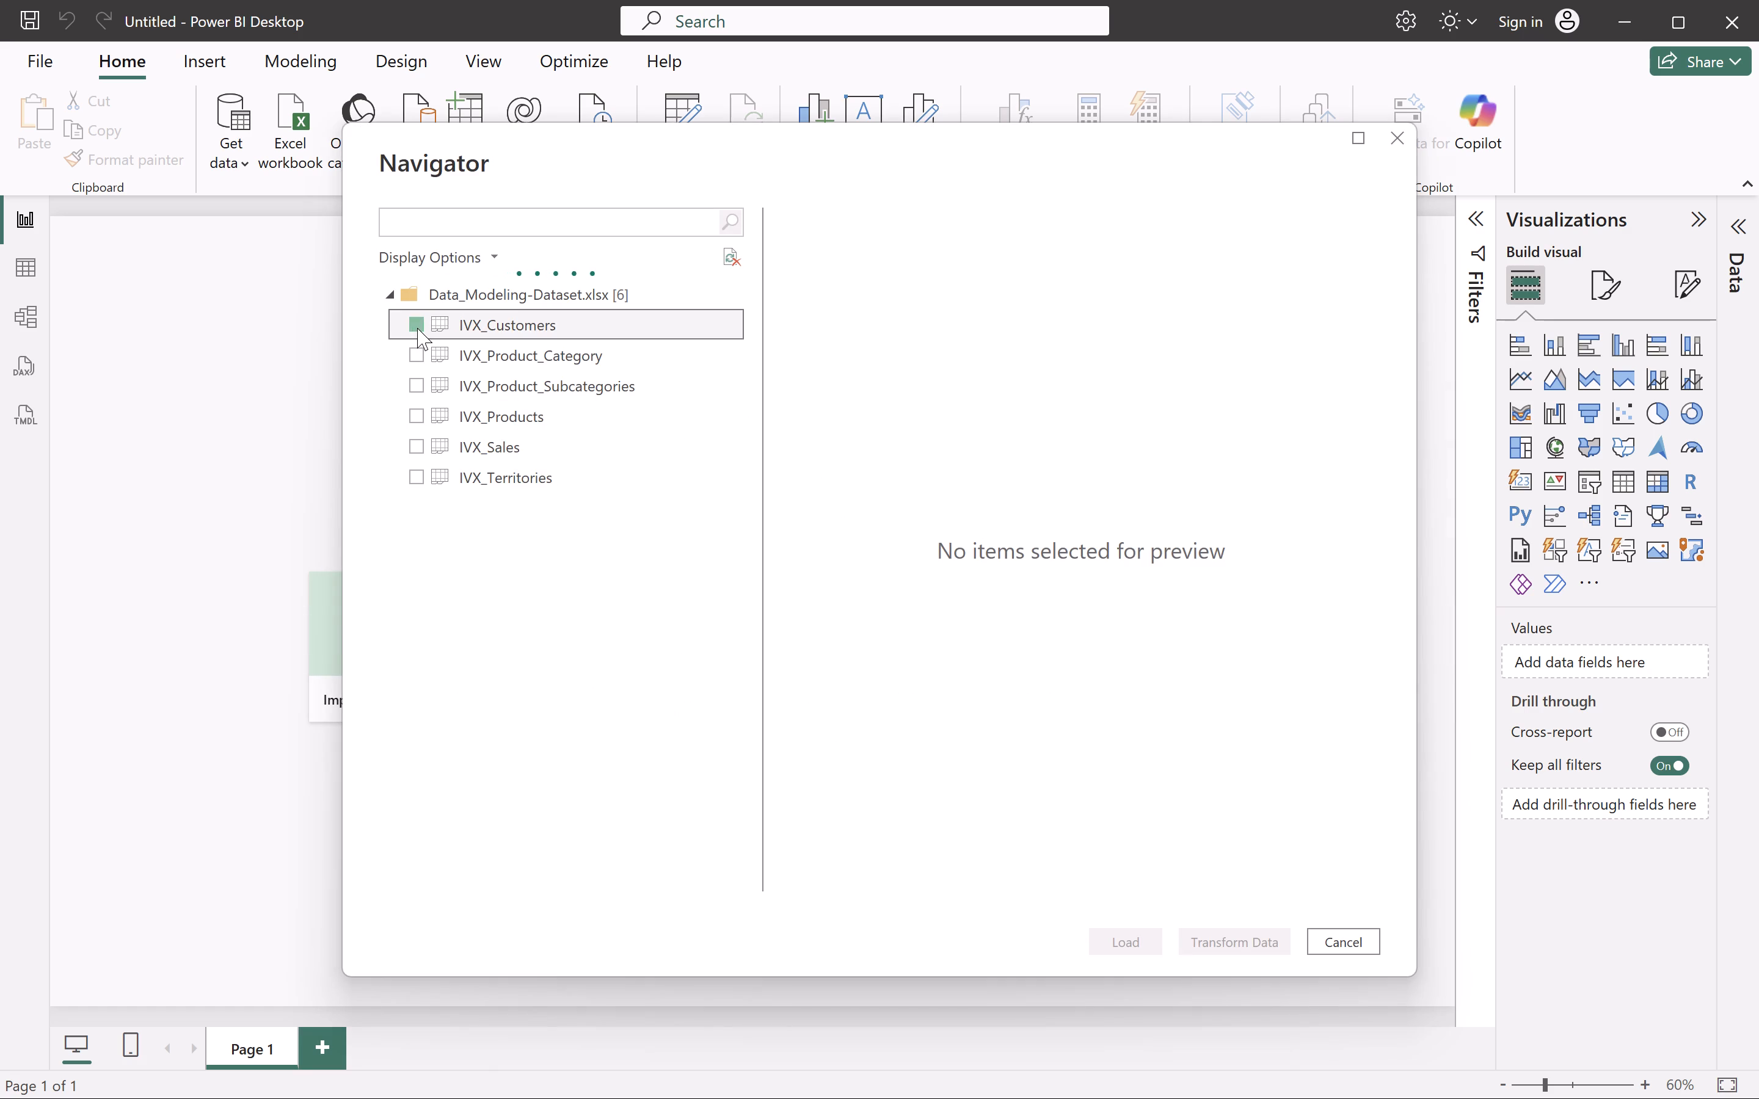
{"action": "left_click", "coordinate": [421, 348]}
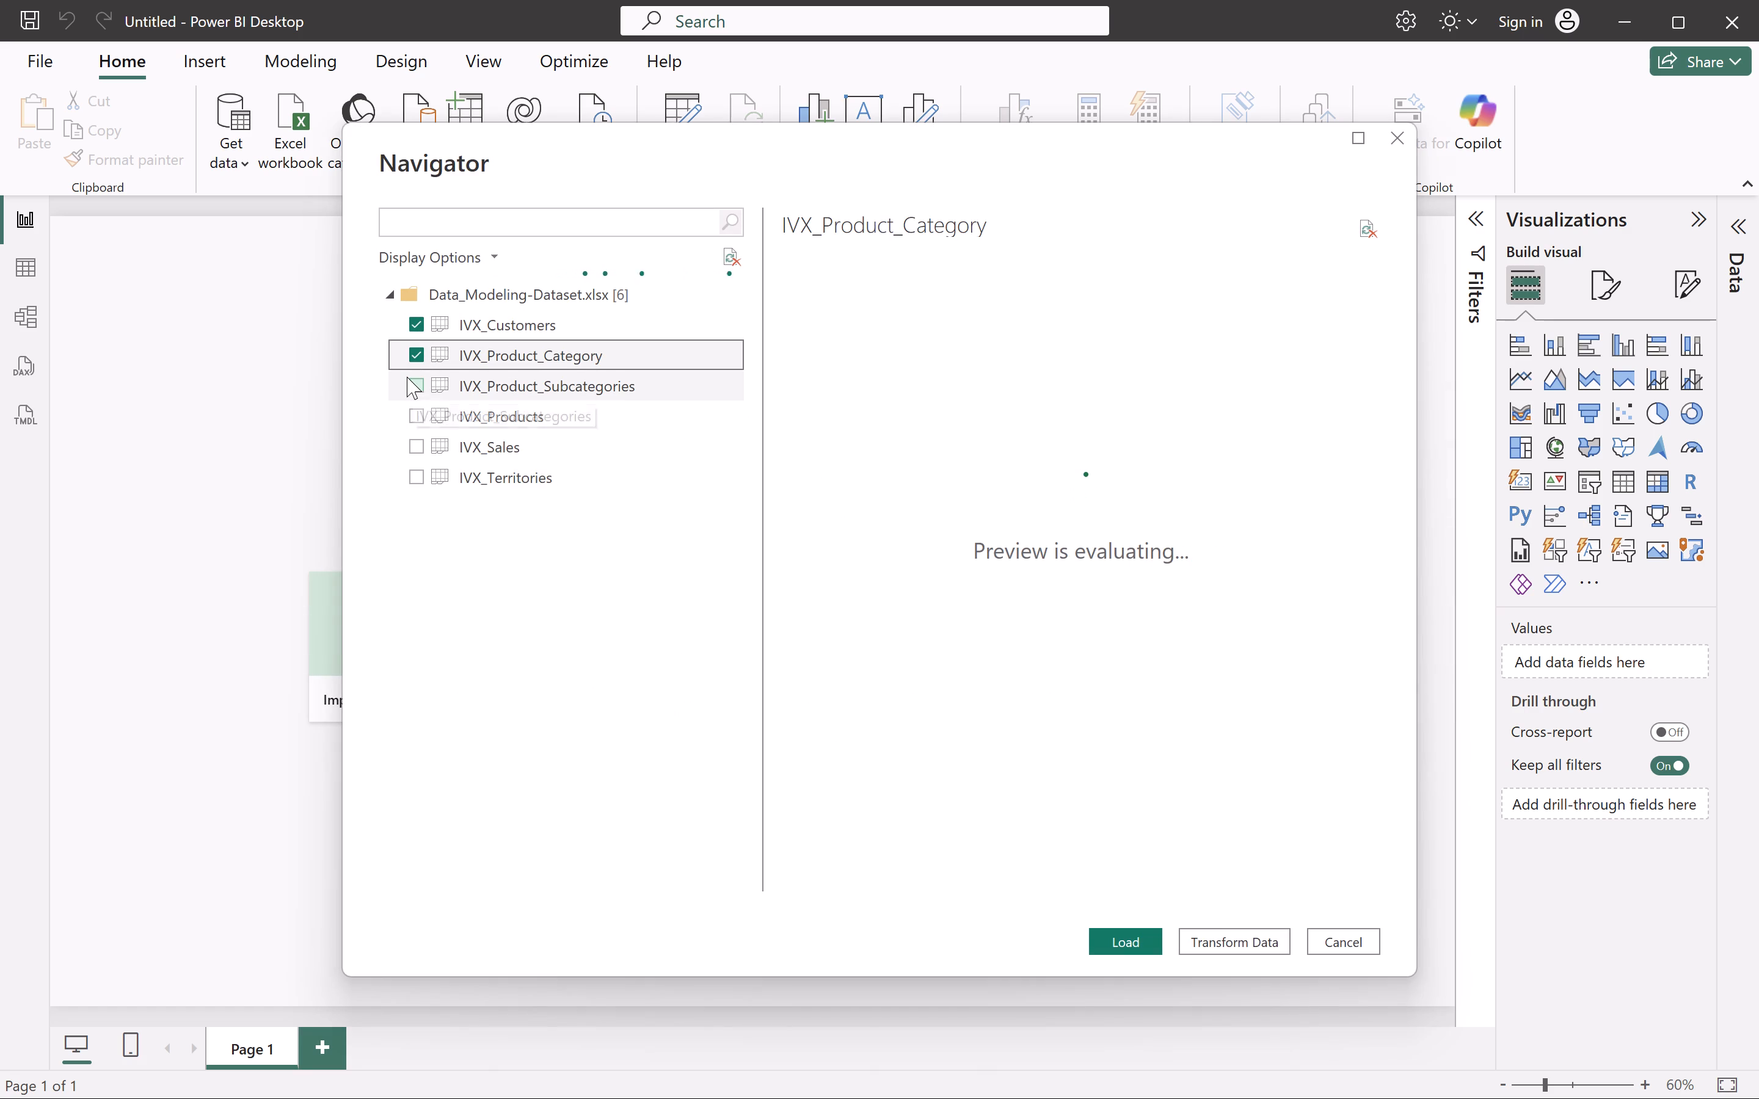
{"action": "left_click", "coordinate": [407, 377]}
{"action": "left_click", "coordinate": [416, 385]}
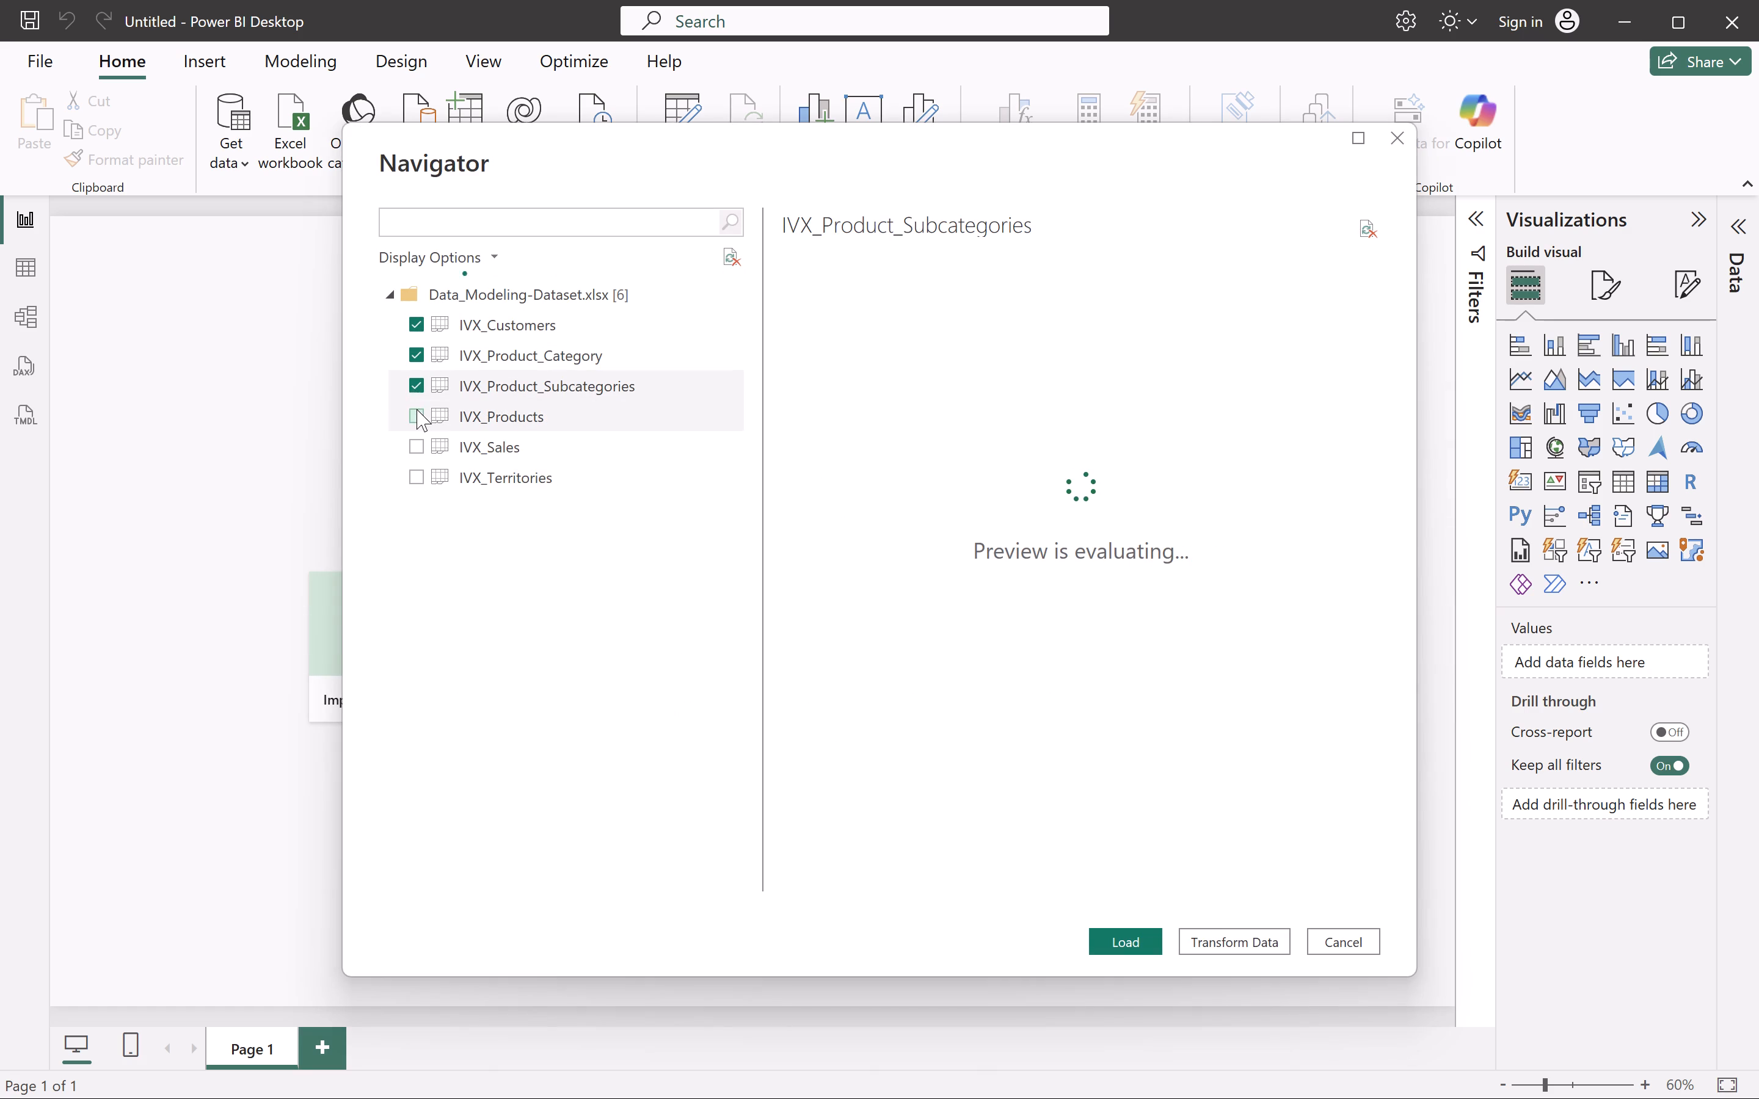
{"action": "left_click", "coordinate": [416, 409]}
{"action": "left_click", "coordinate": [418, 444]}
{"action": "left_click", "coordinate": [421, 465]}
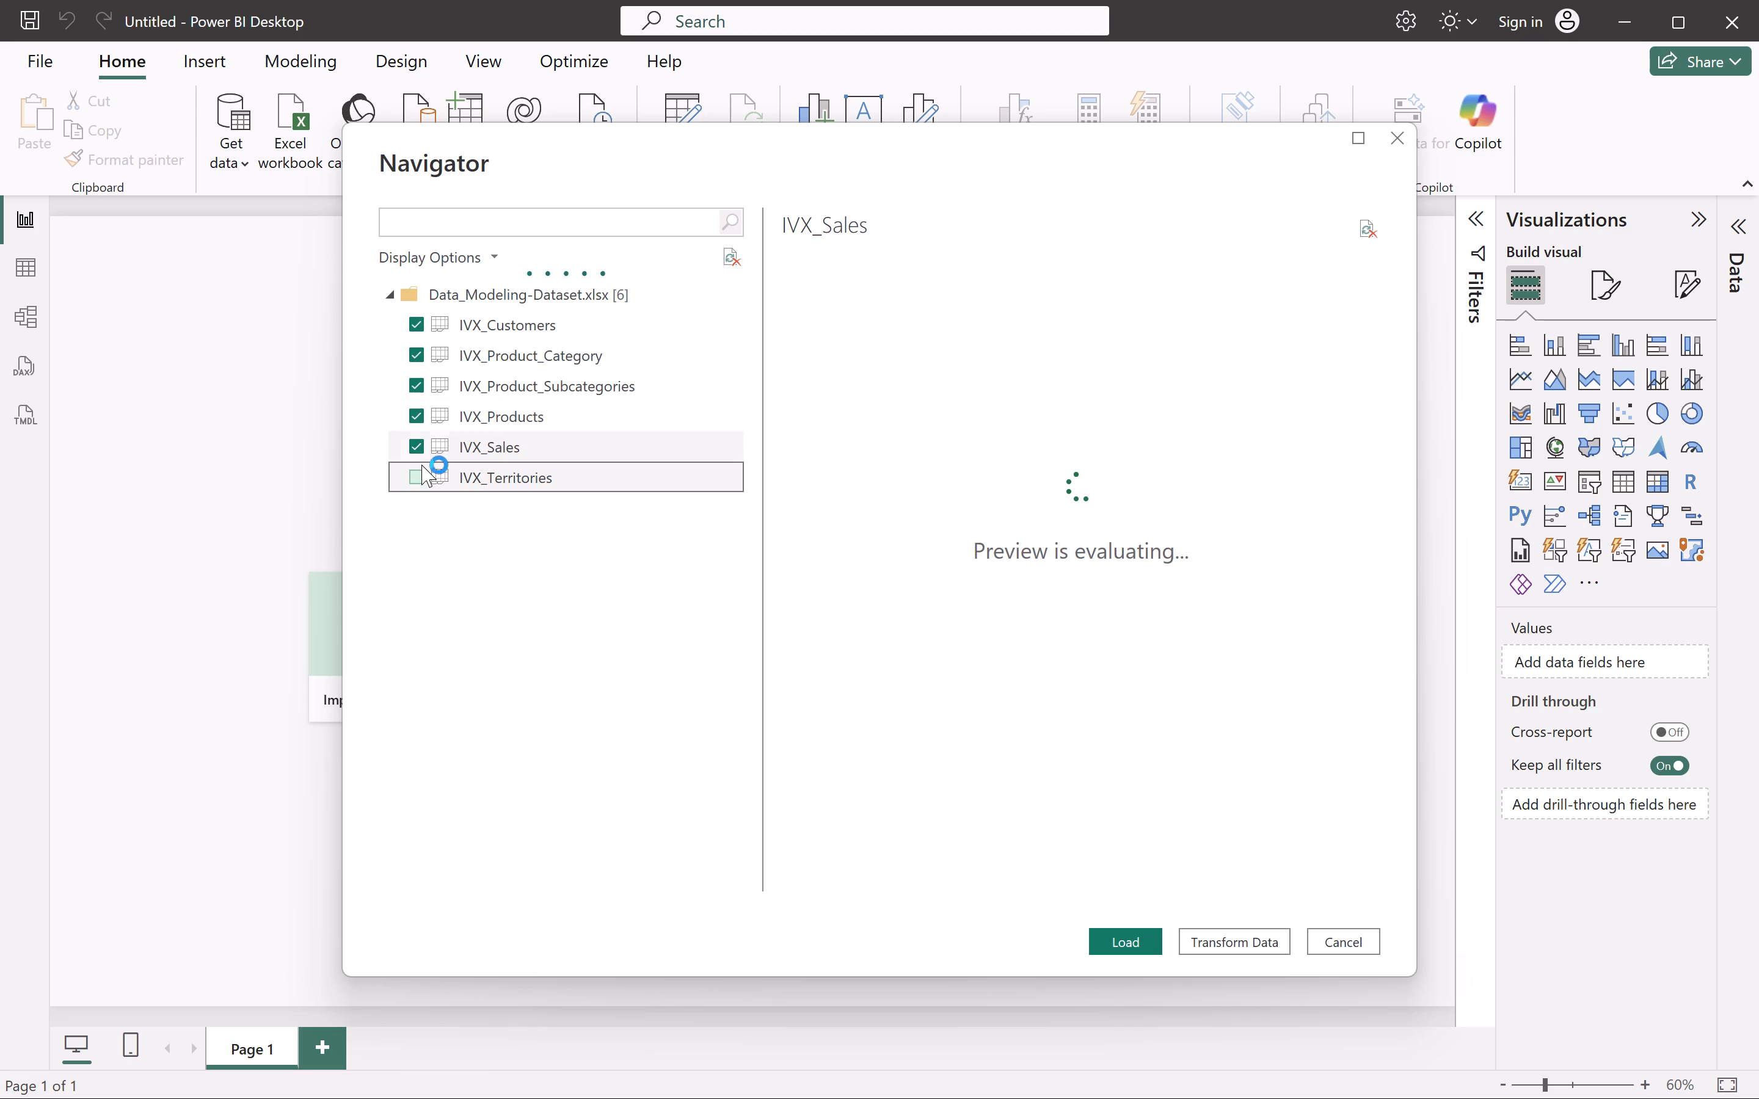
{"action": "left_click", "coordinate": [415, 471]}
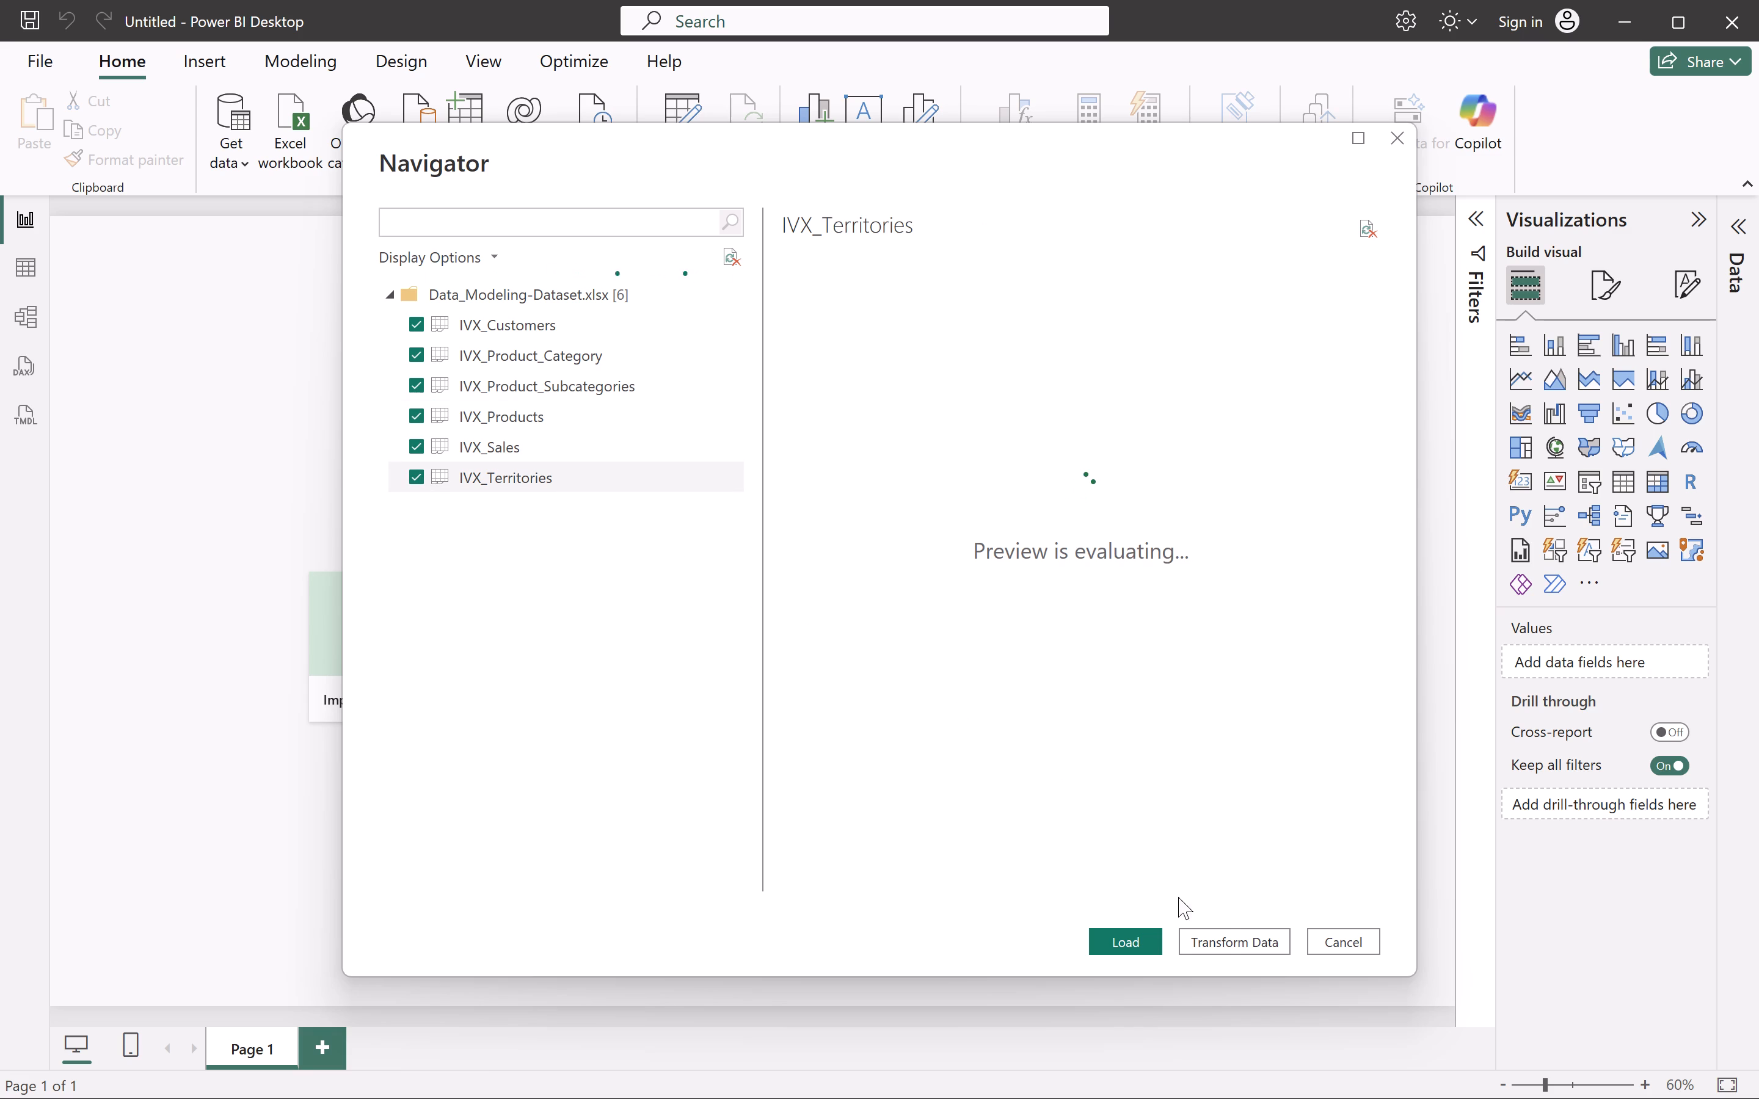
{"action": "left_click", "coordinate": [1223, 940]}
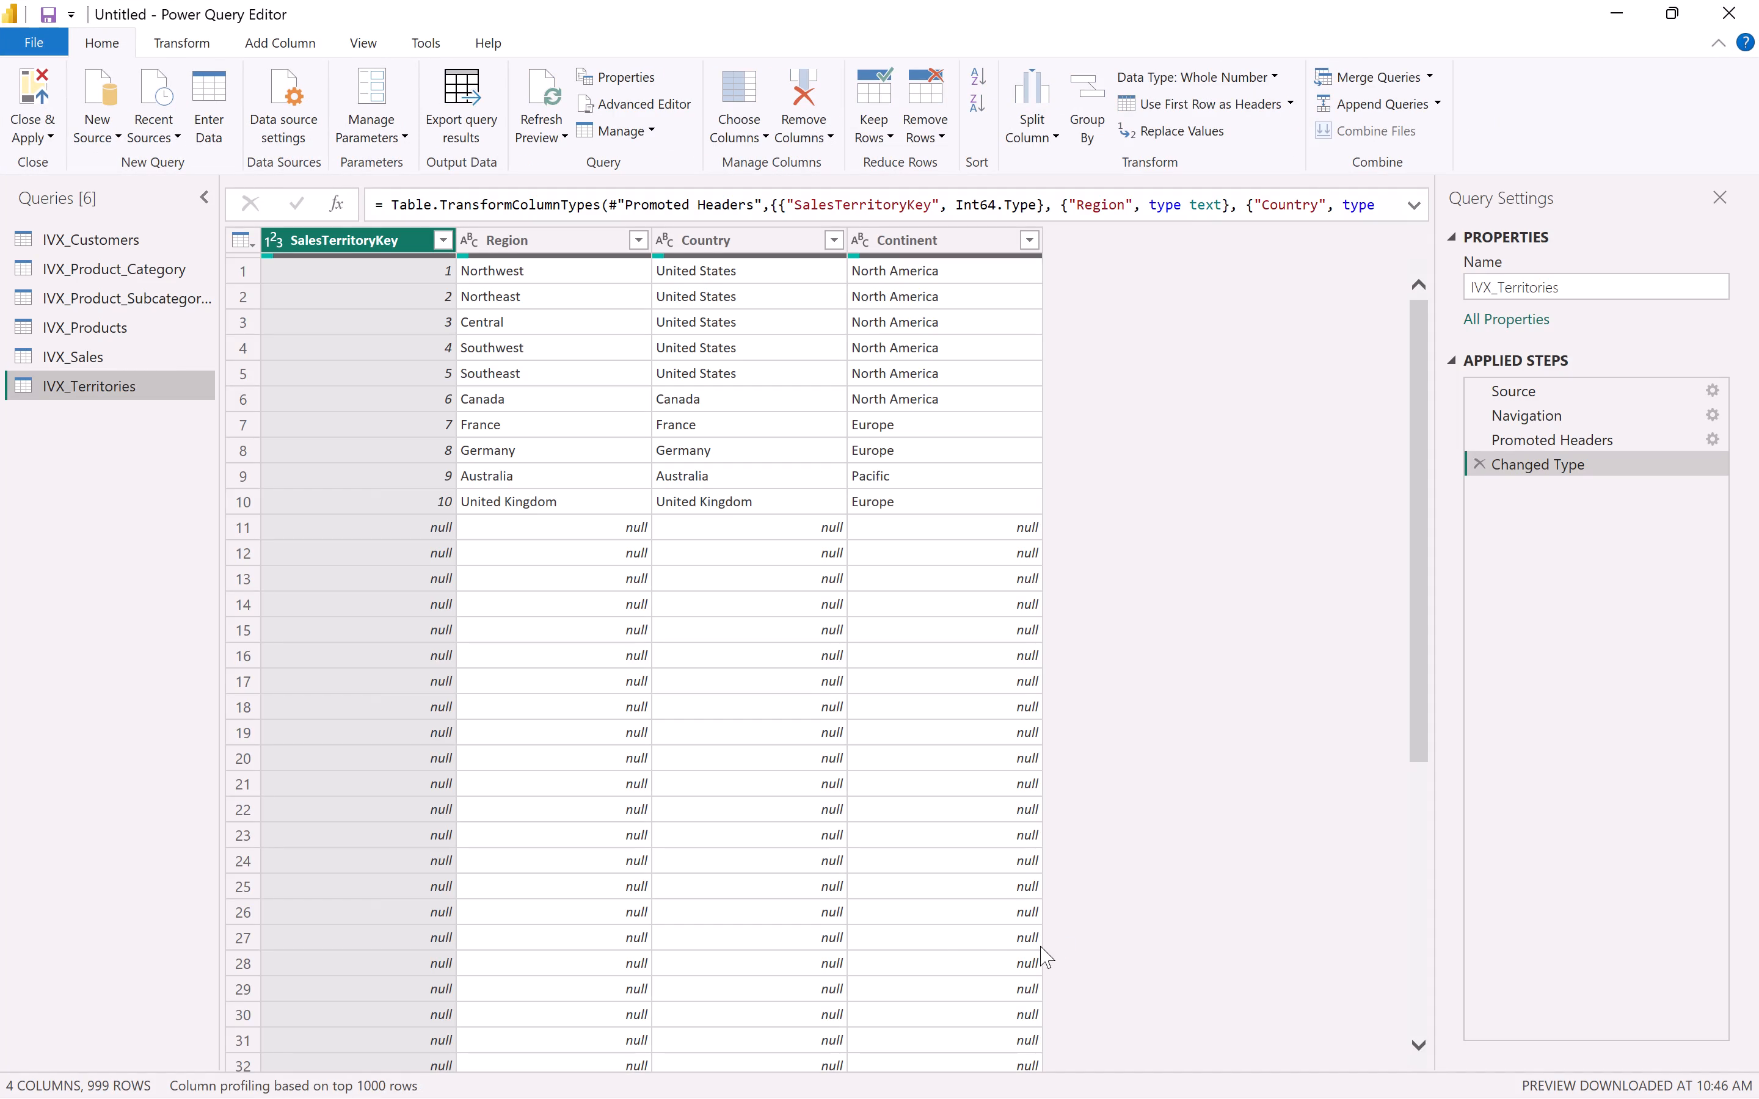
Remove duplicate rows from the IVX_Product_Category query based on the ProductCategoryKey column.
{"action": "left_click", "coordinate": [96, 342]}
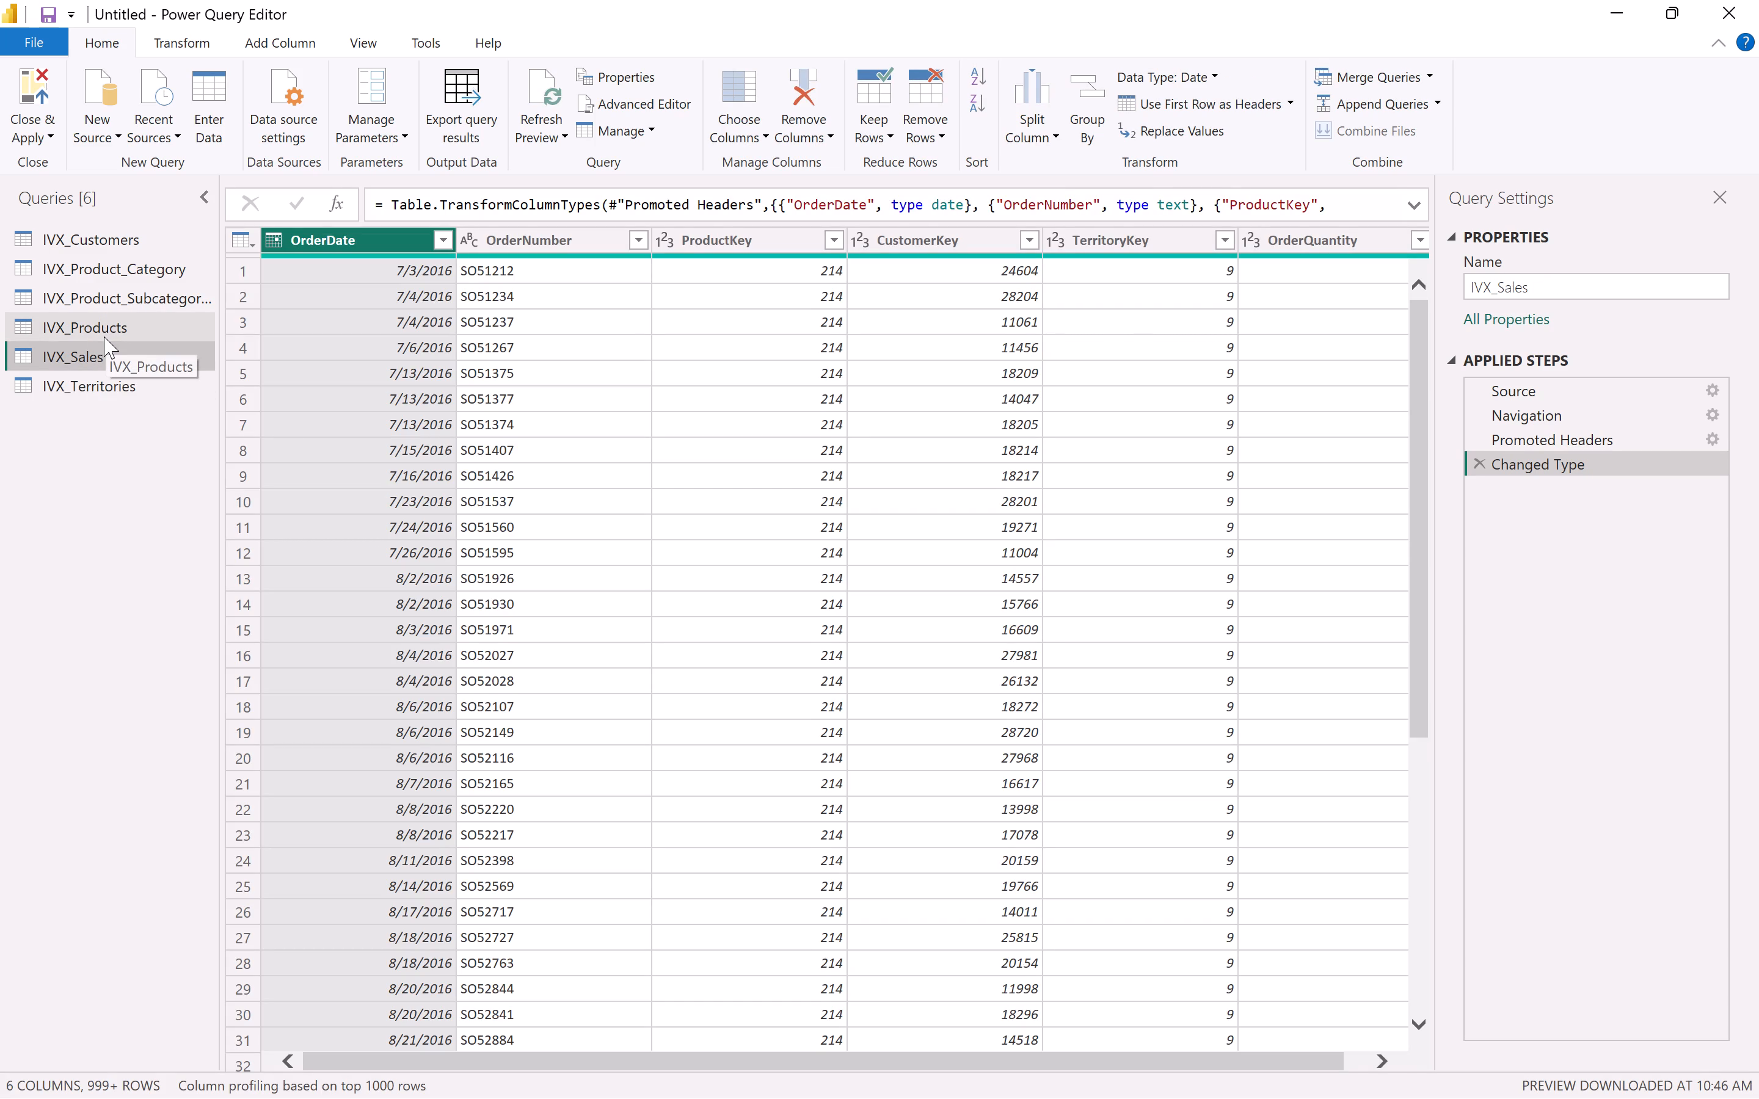
{"action": "left_click", "coordinate": [97, 278]}
{"action": "scroll", "coordinate": [384, 440], "scroll_direction": "up", "scroll_amount": 3}
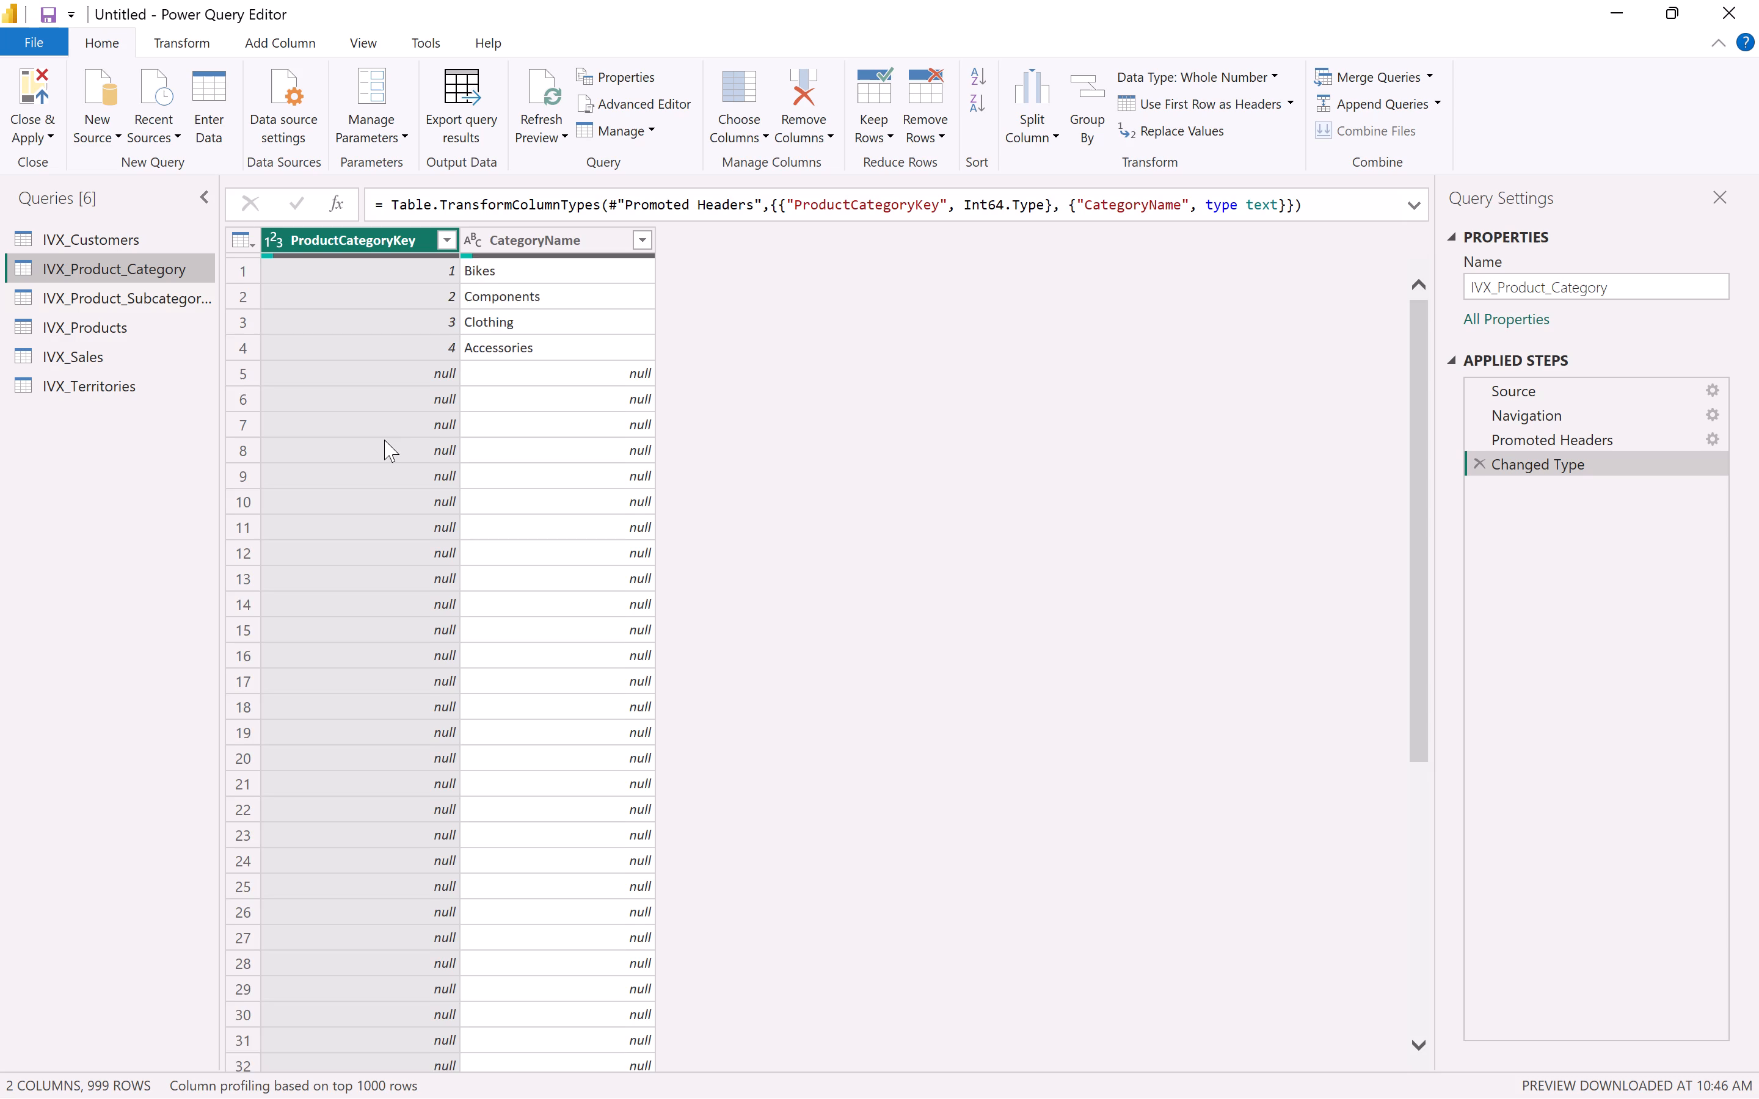
{"action": "scroll", "coordinate": [384, 440], "scroll_direction": "up", "scroll_amount": 4}
{"action": "right_click", "coordinate": [909, 144]}
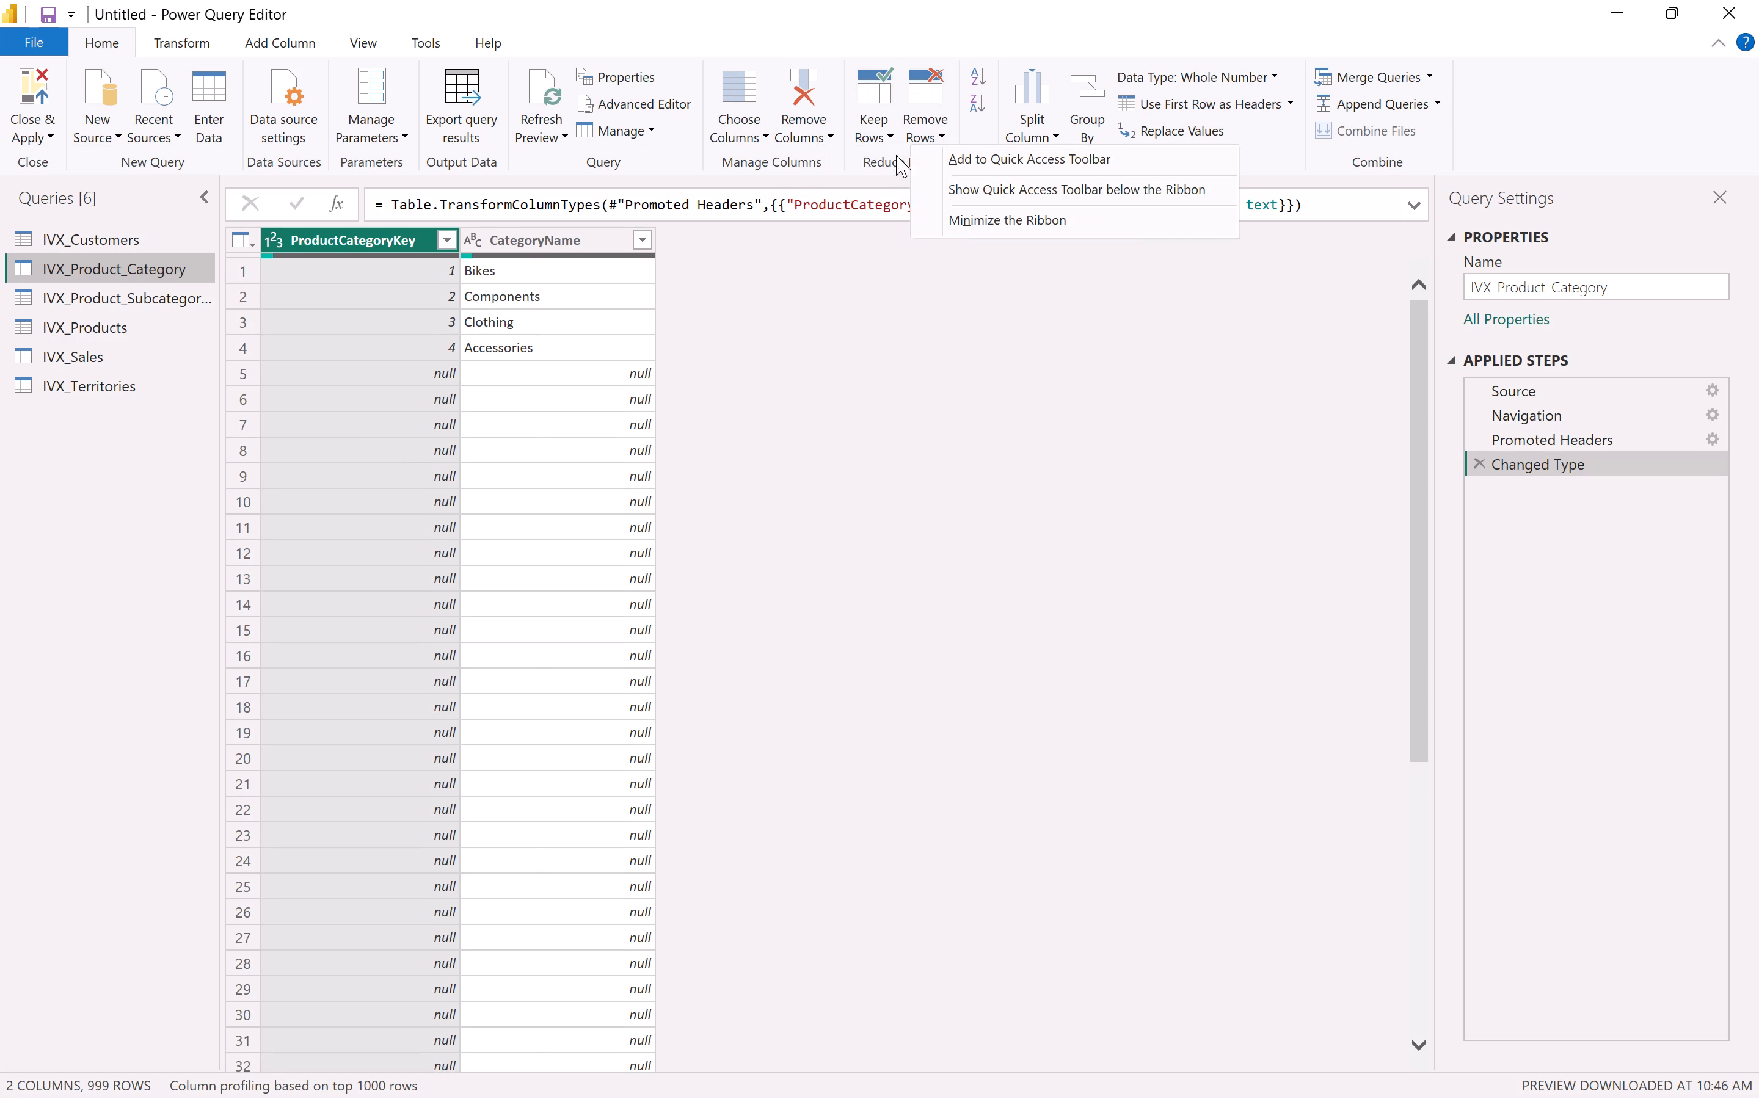
{"action": "right_click", "coordinate": [352, 235]}
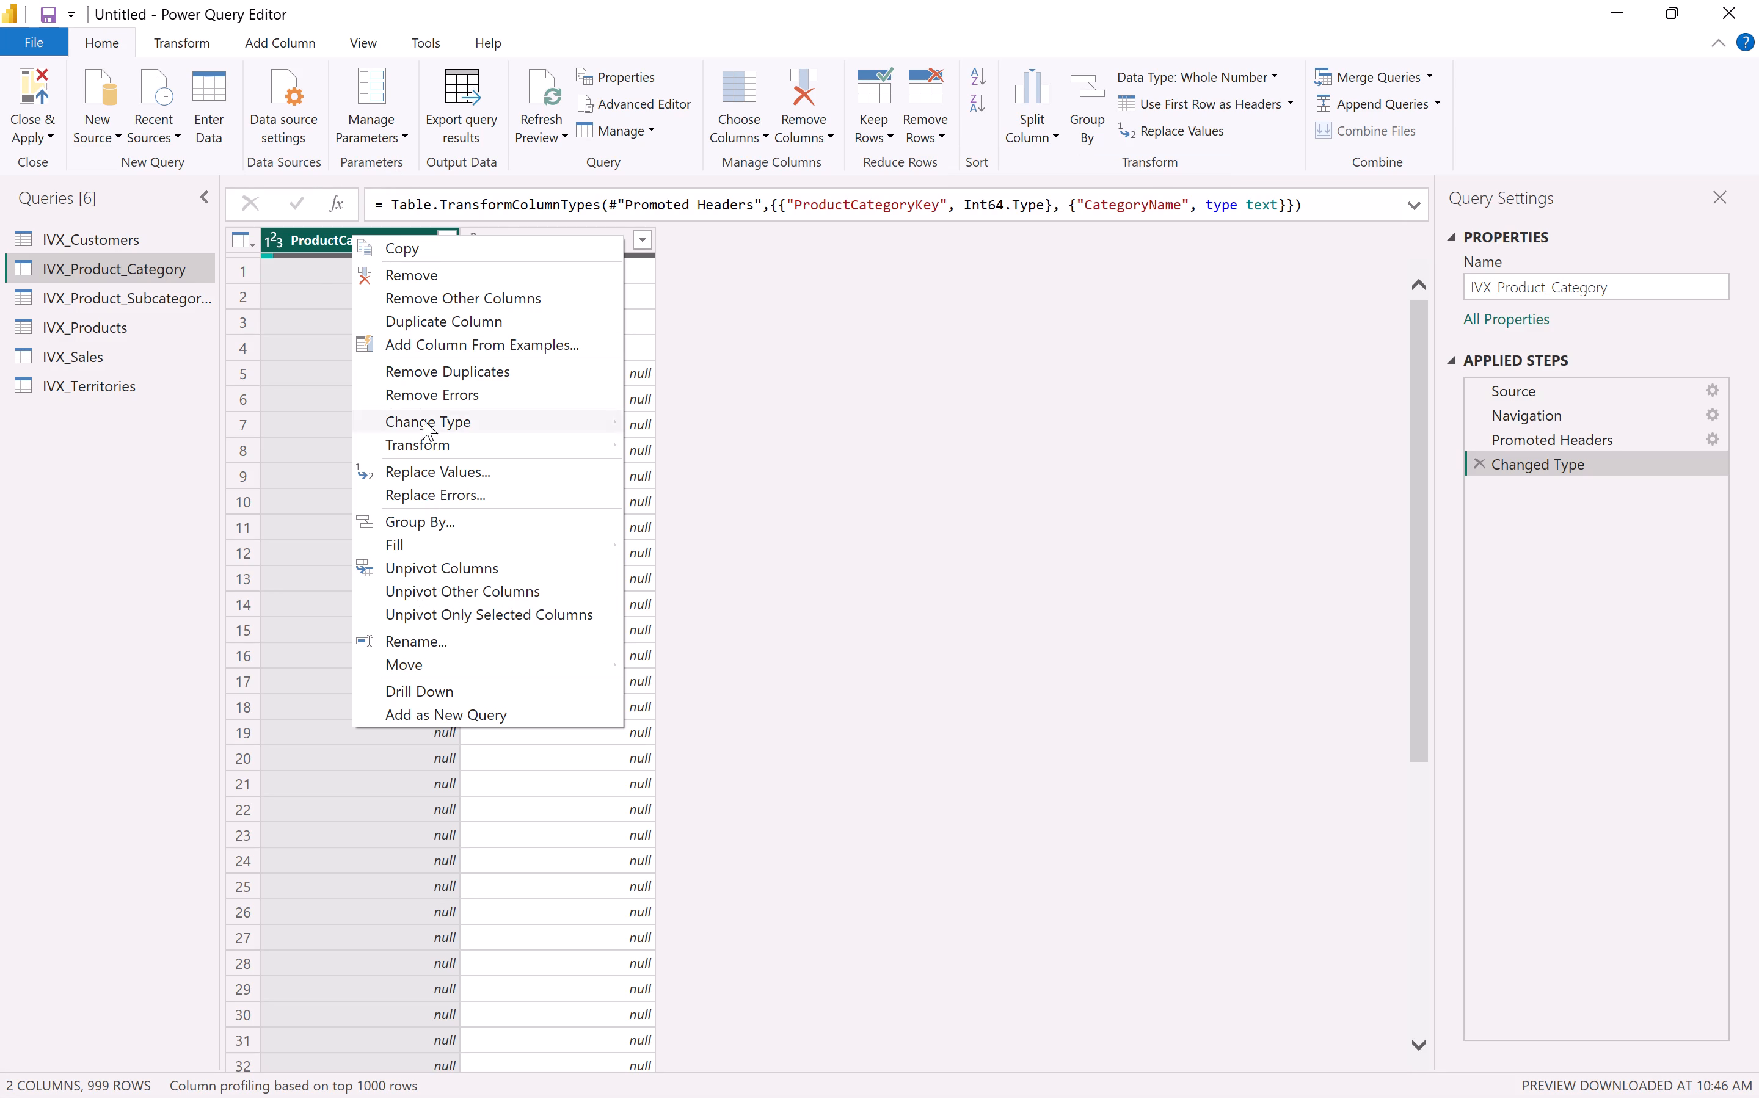
{"action": "left_click", "coordinate": [423, 372]}
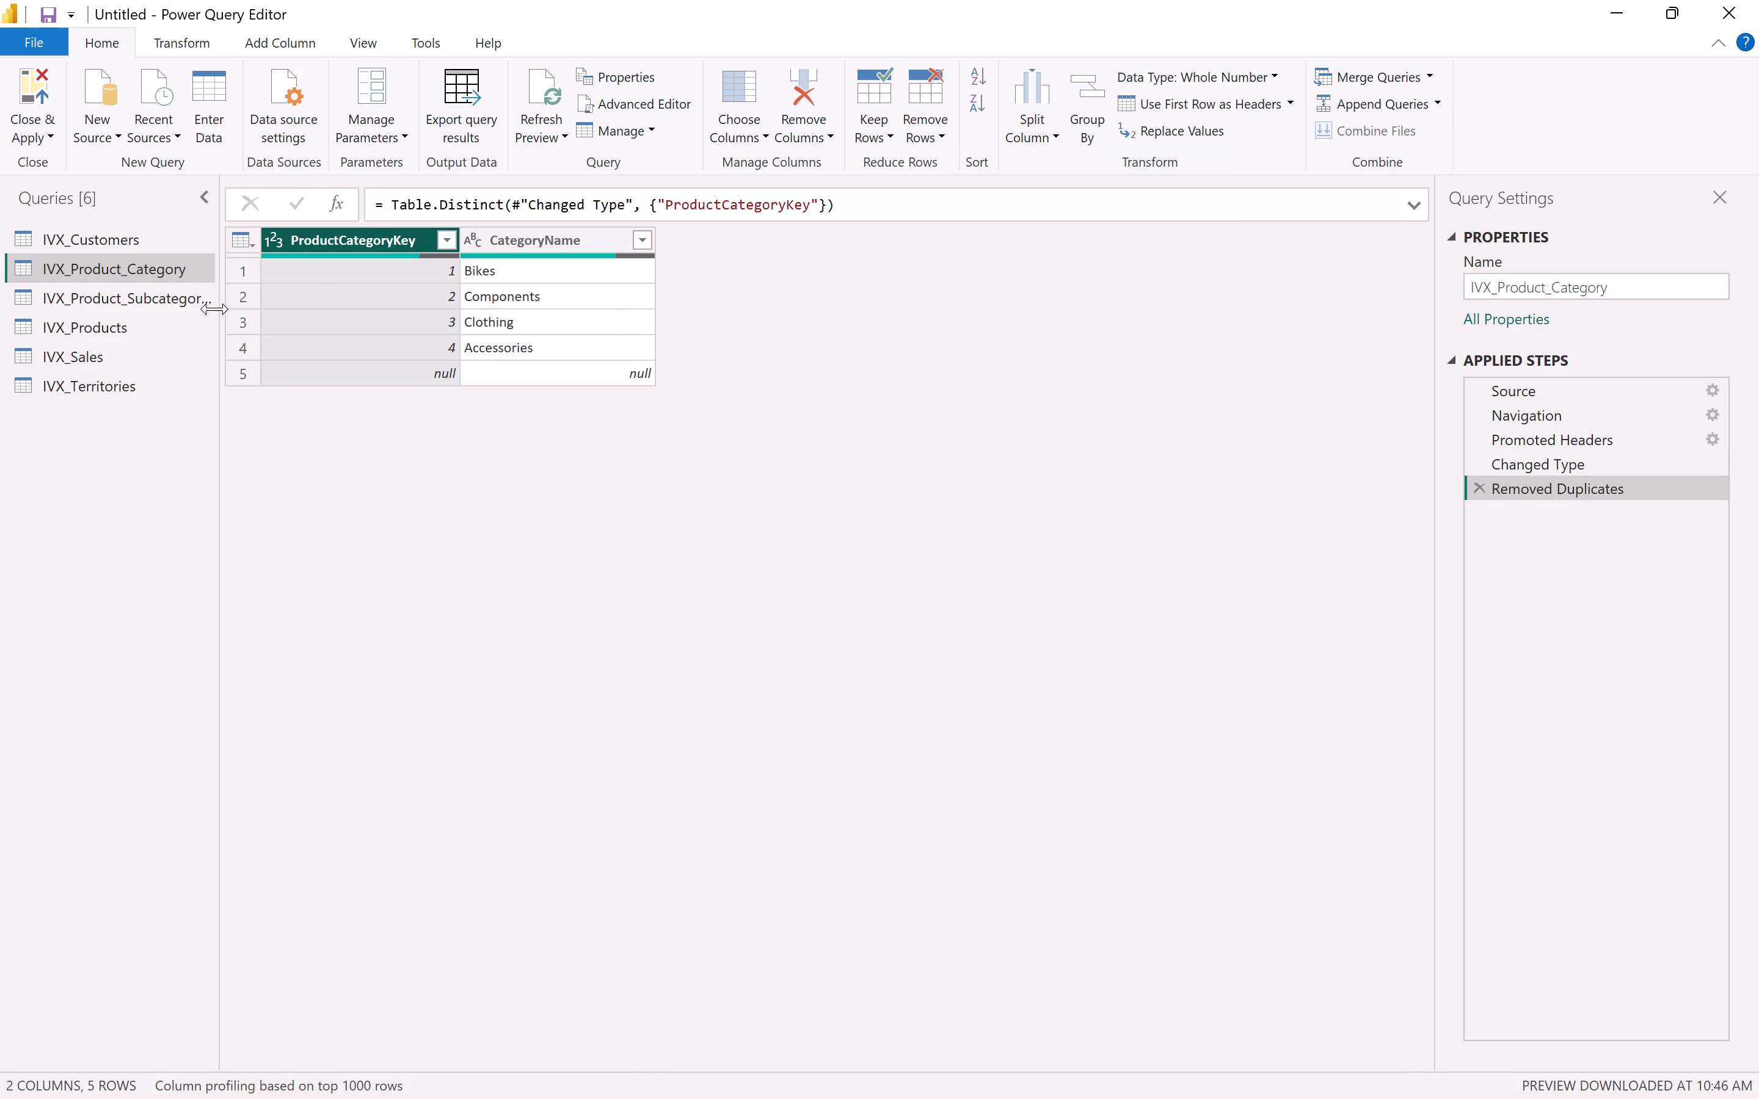
Remove duplicate rows from the IVX_Product_Subcategories query based on the ProductSubcategoryKey column.
{"action": "left_click", "coordinate": [164, 293]}
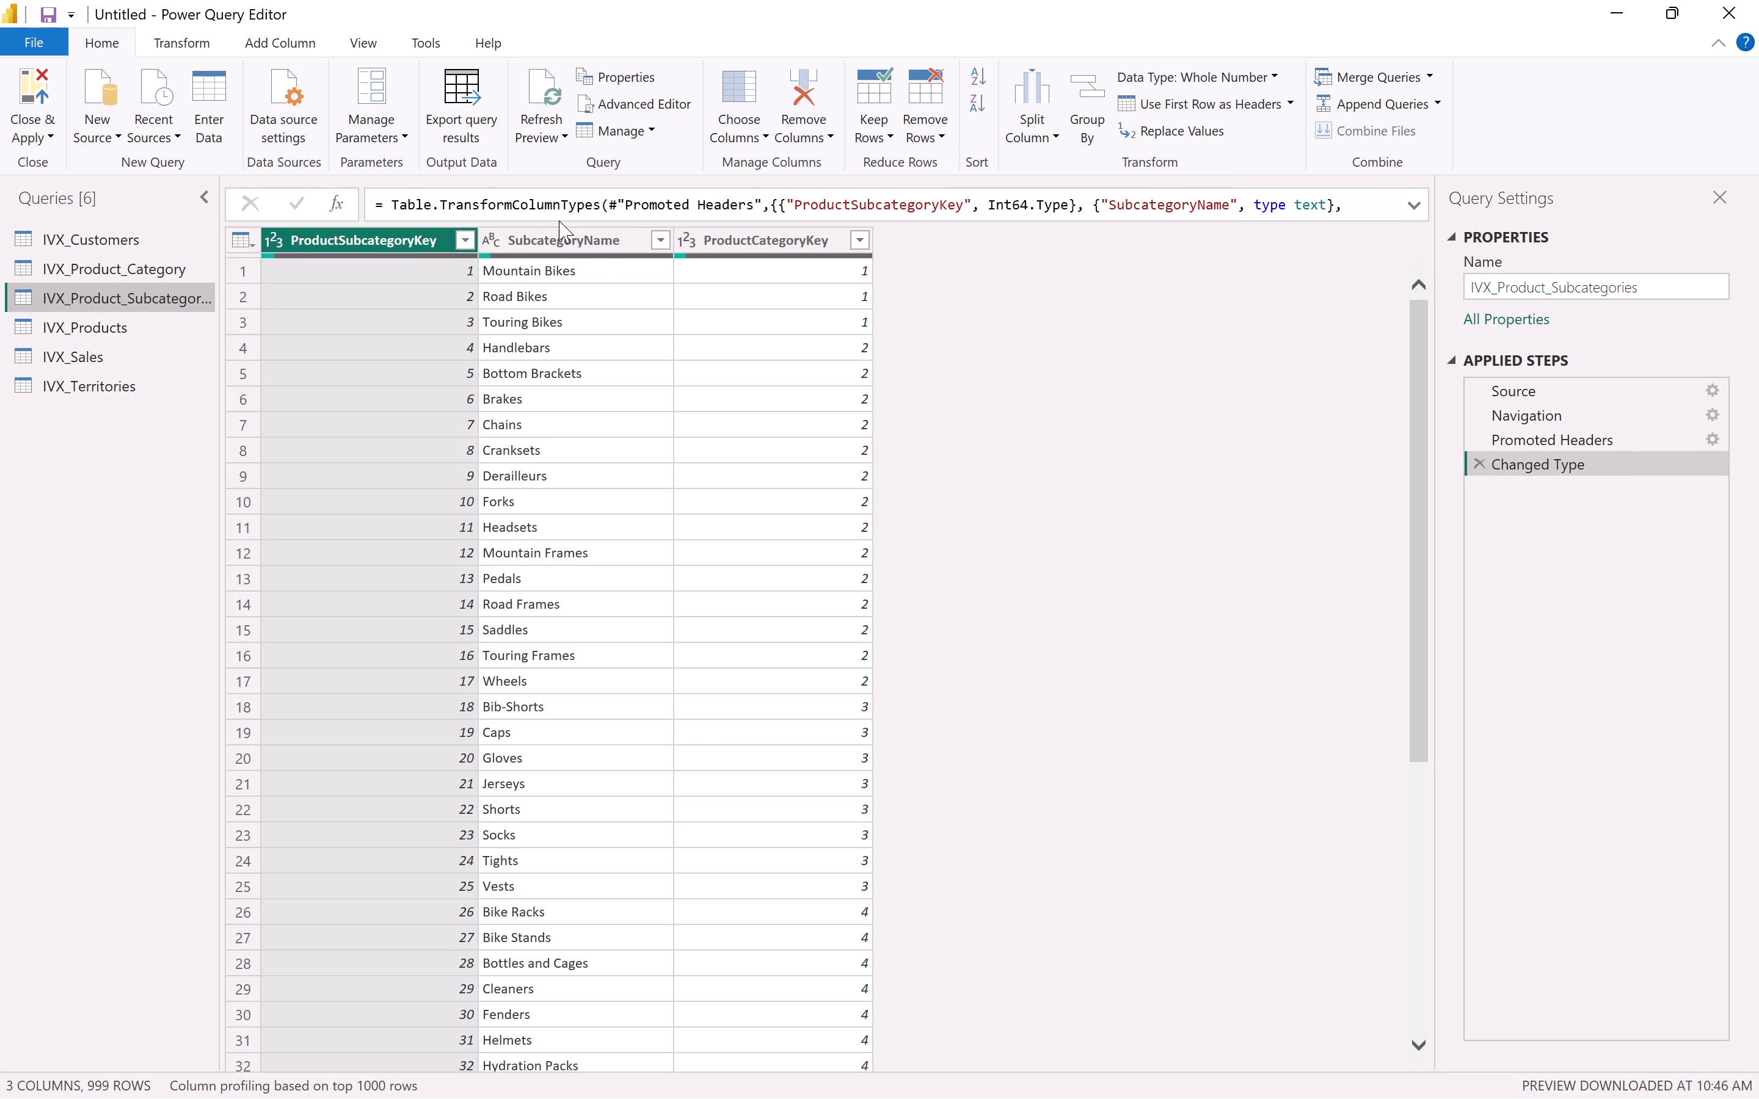
{"action": "left_click", "coordinate": [912, 139]}
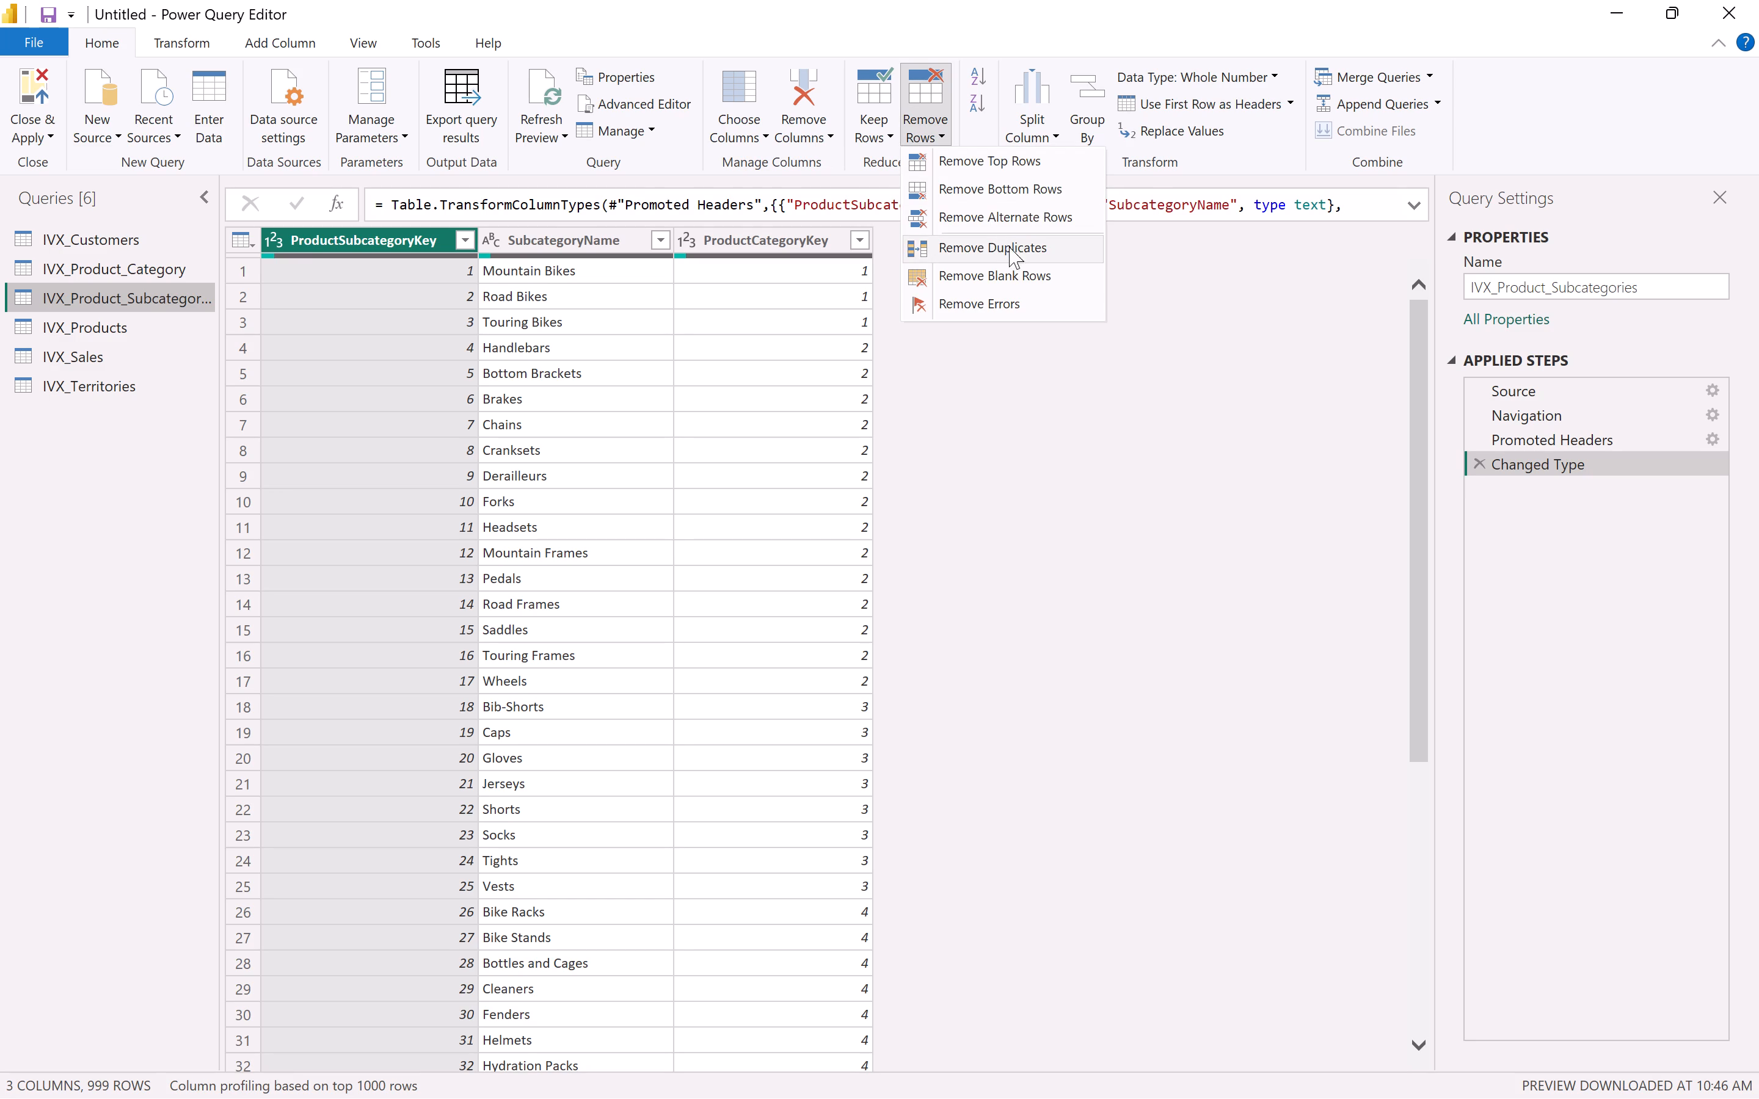
{"action": "left_click", "coordinate": [1013, 256]}
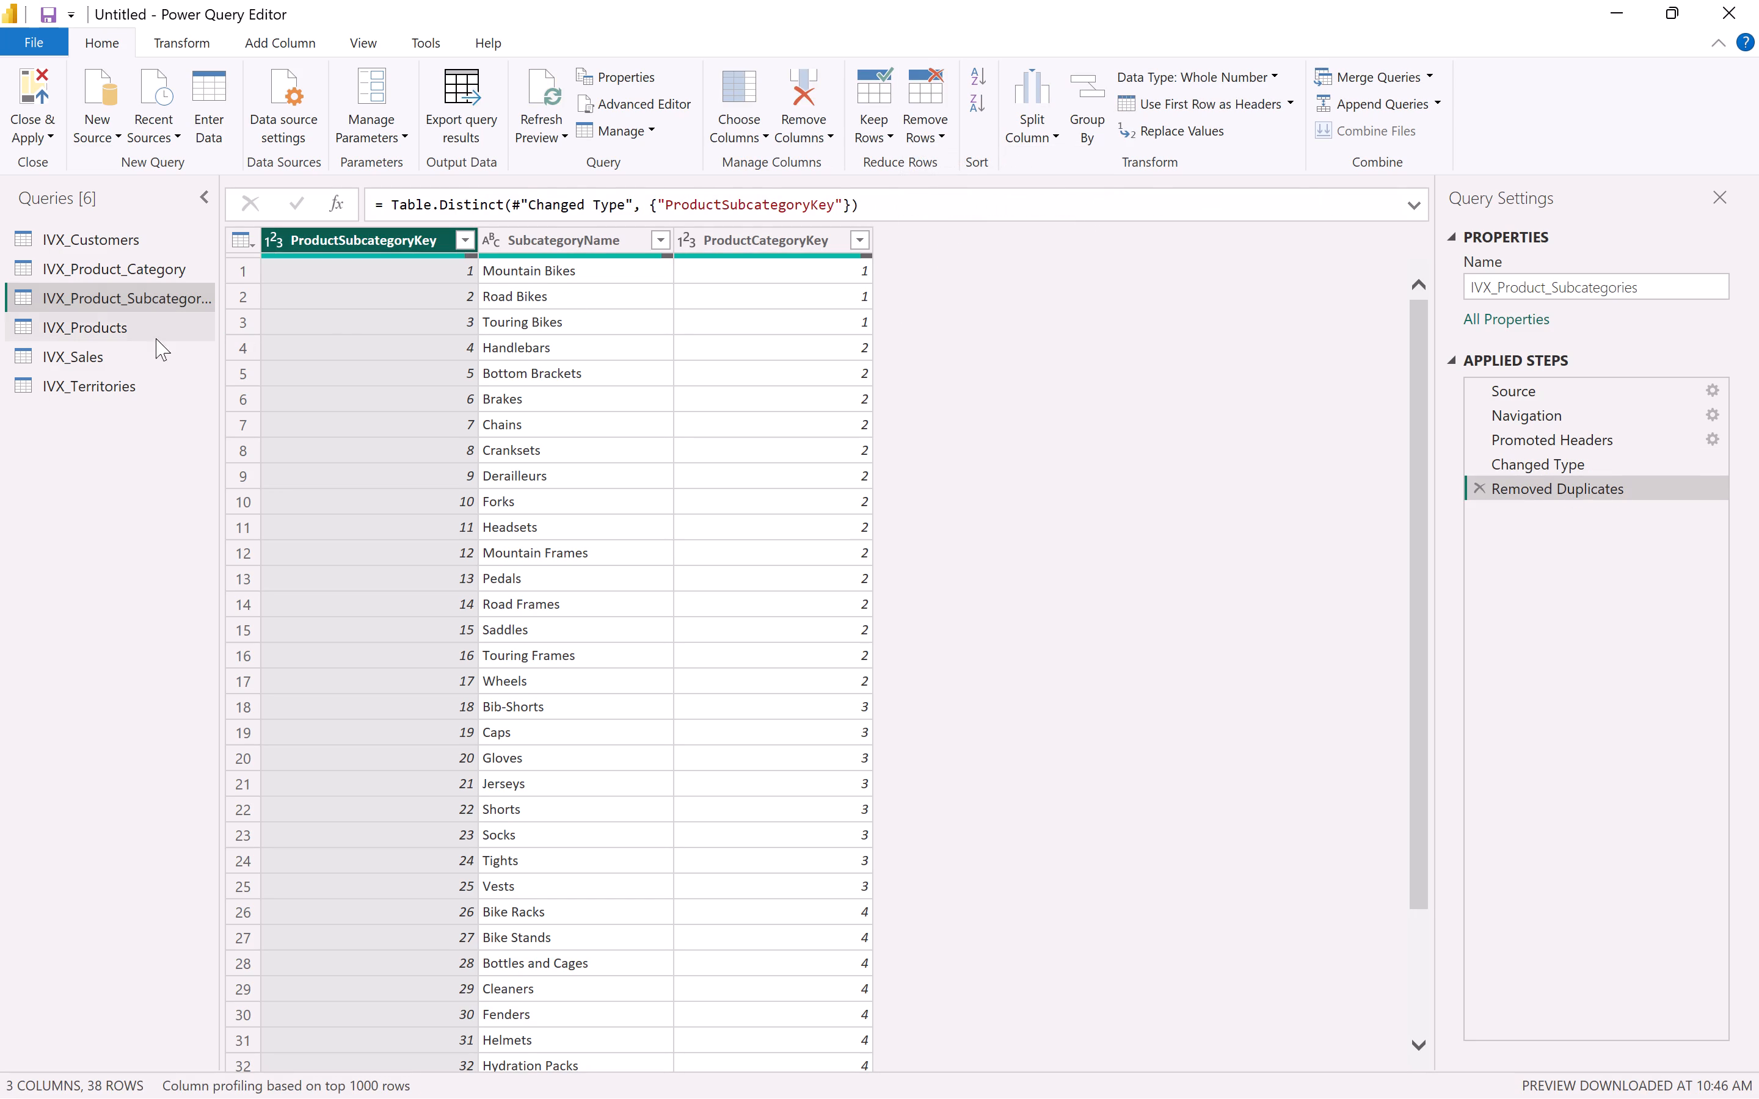
Remove duplicate rows from the IVX_Products query based on the ProductKey column.
{"action": "left_click", "coordinate": [132, 324]}
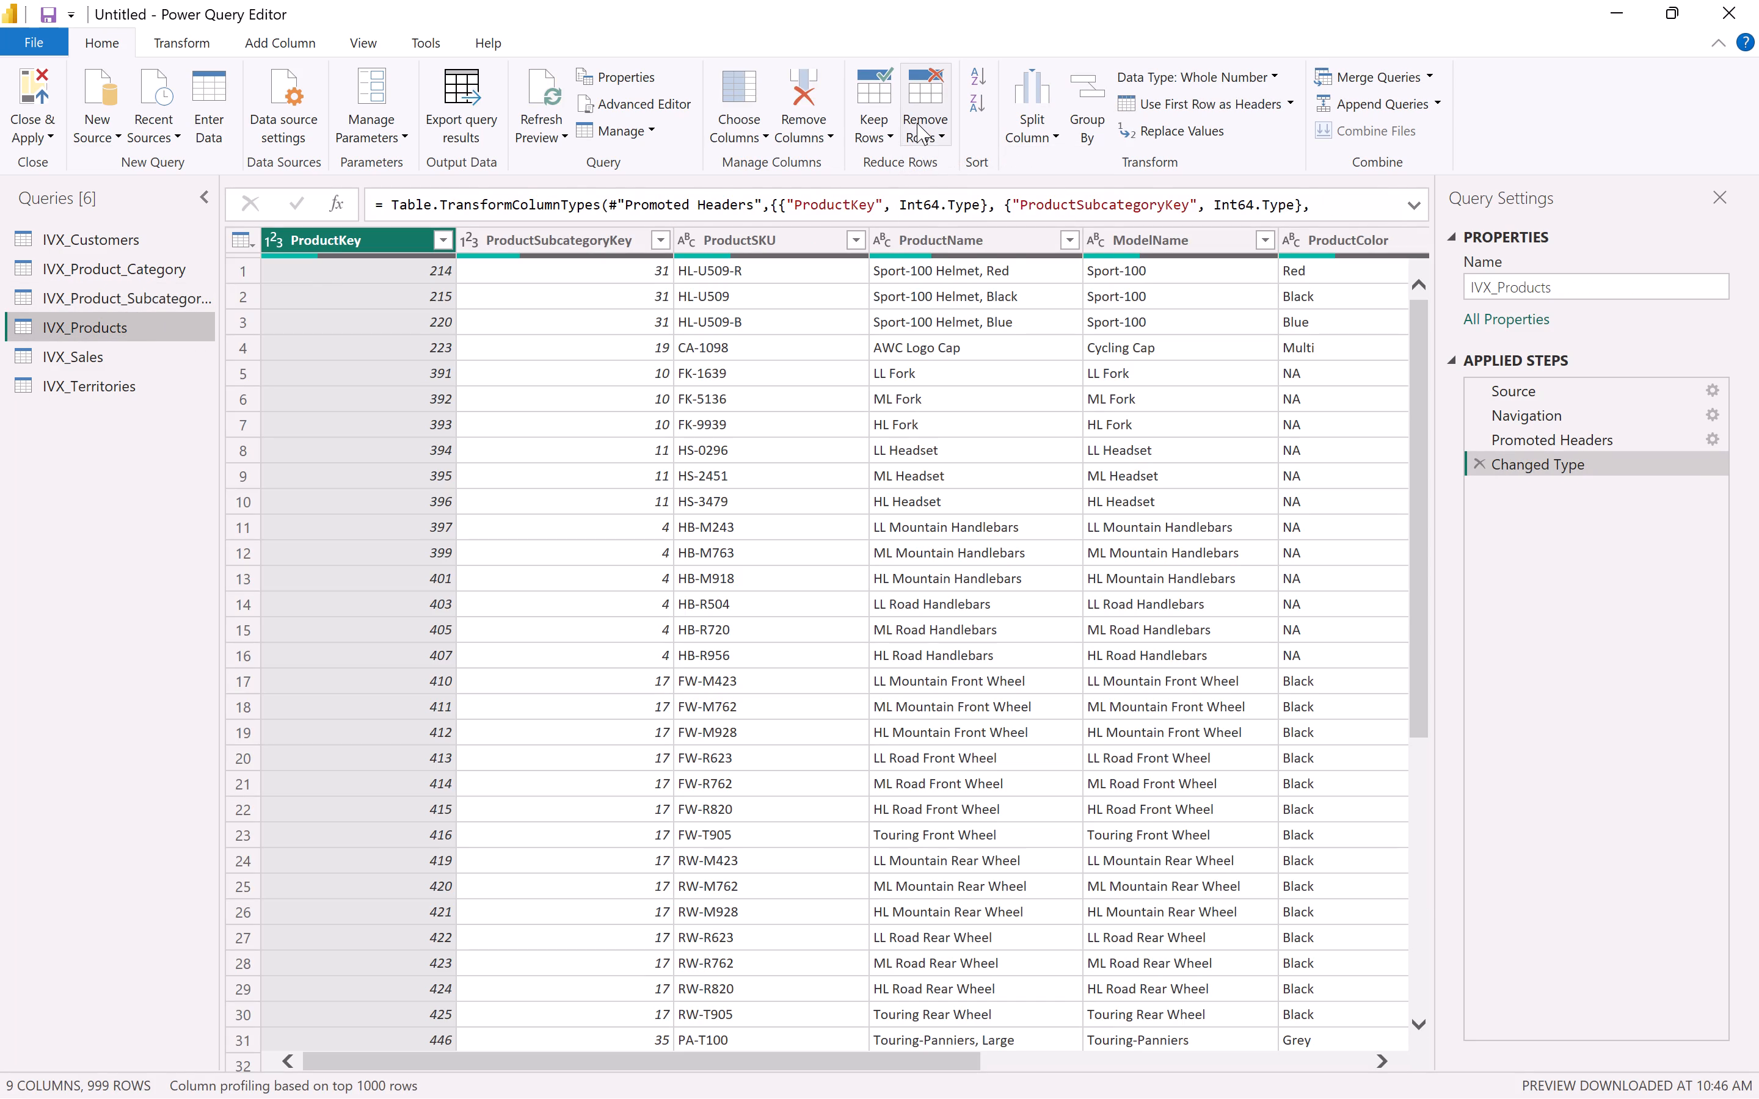
{"action": "left_click", "coordinate": [917, 123]}
{"action": "left_click", "coordinate": [987, 245]}
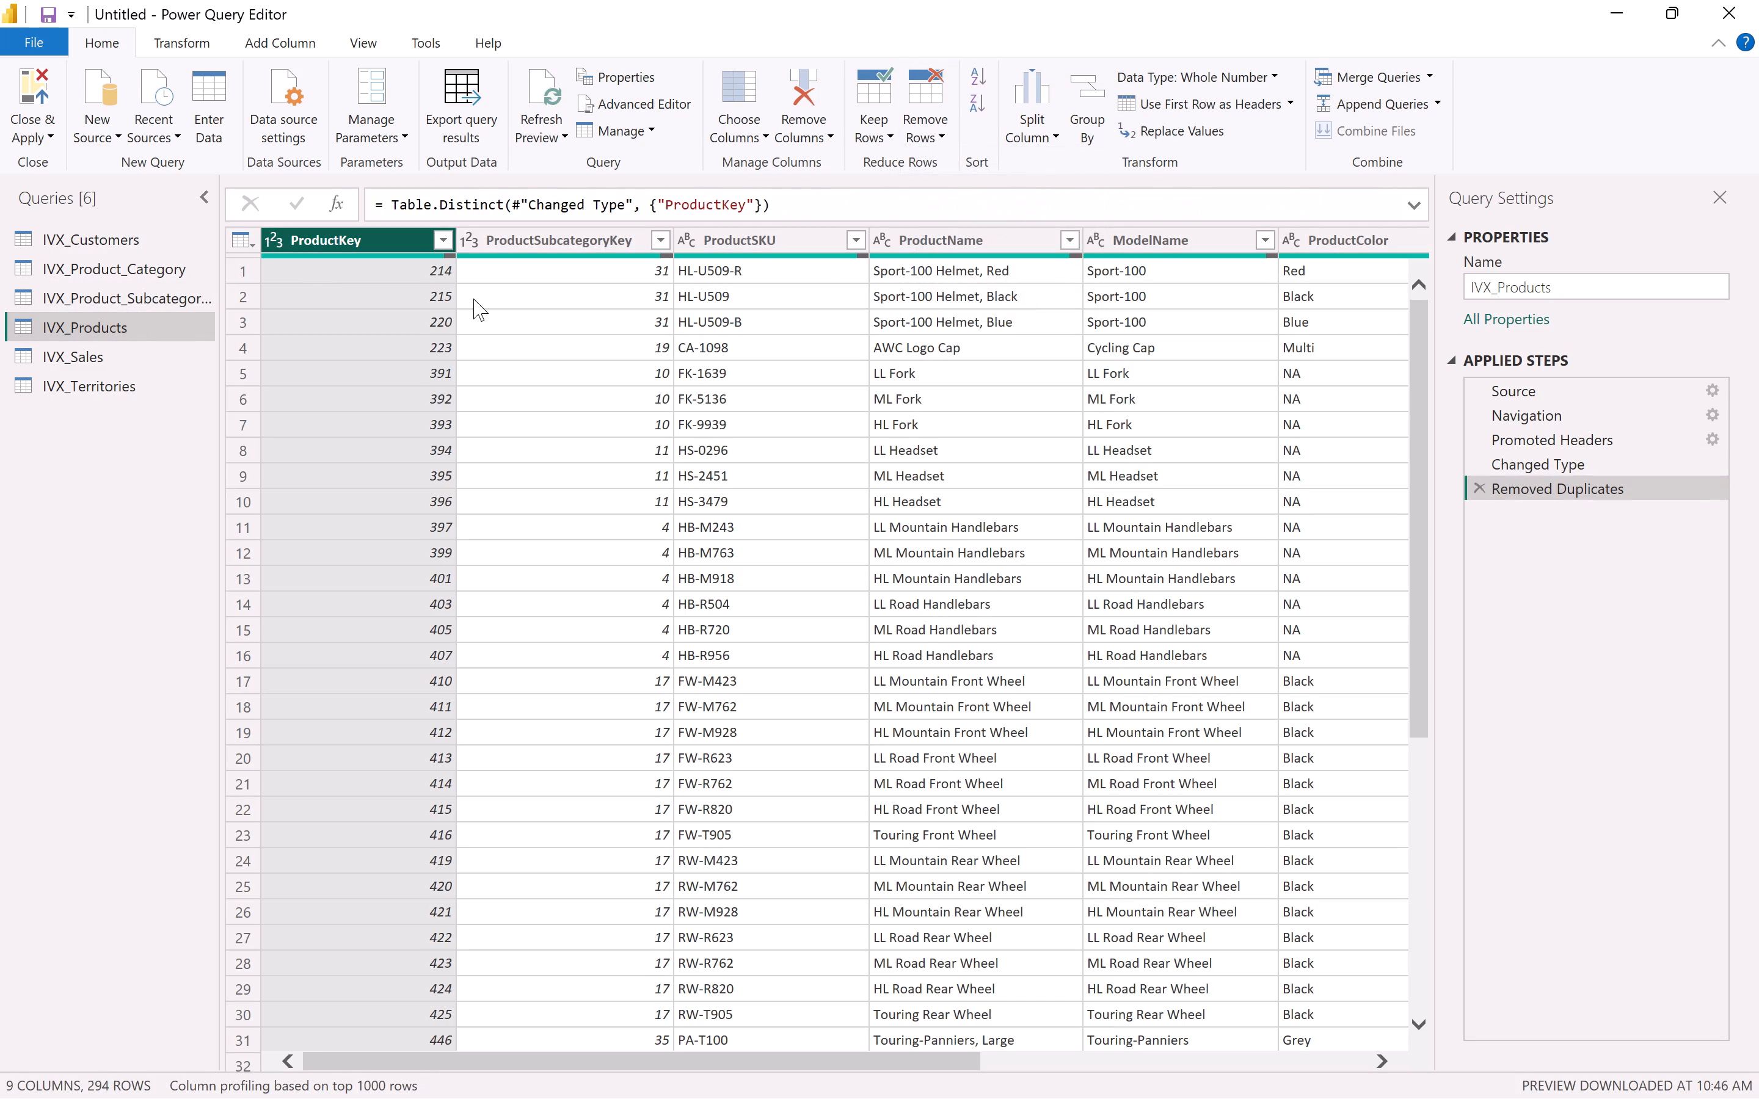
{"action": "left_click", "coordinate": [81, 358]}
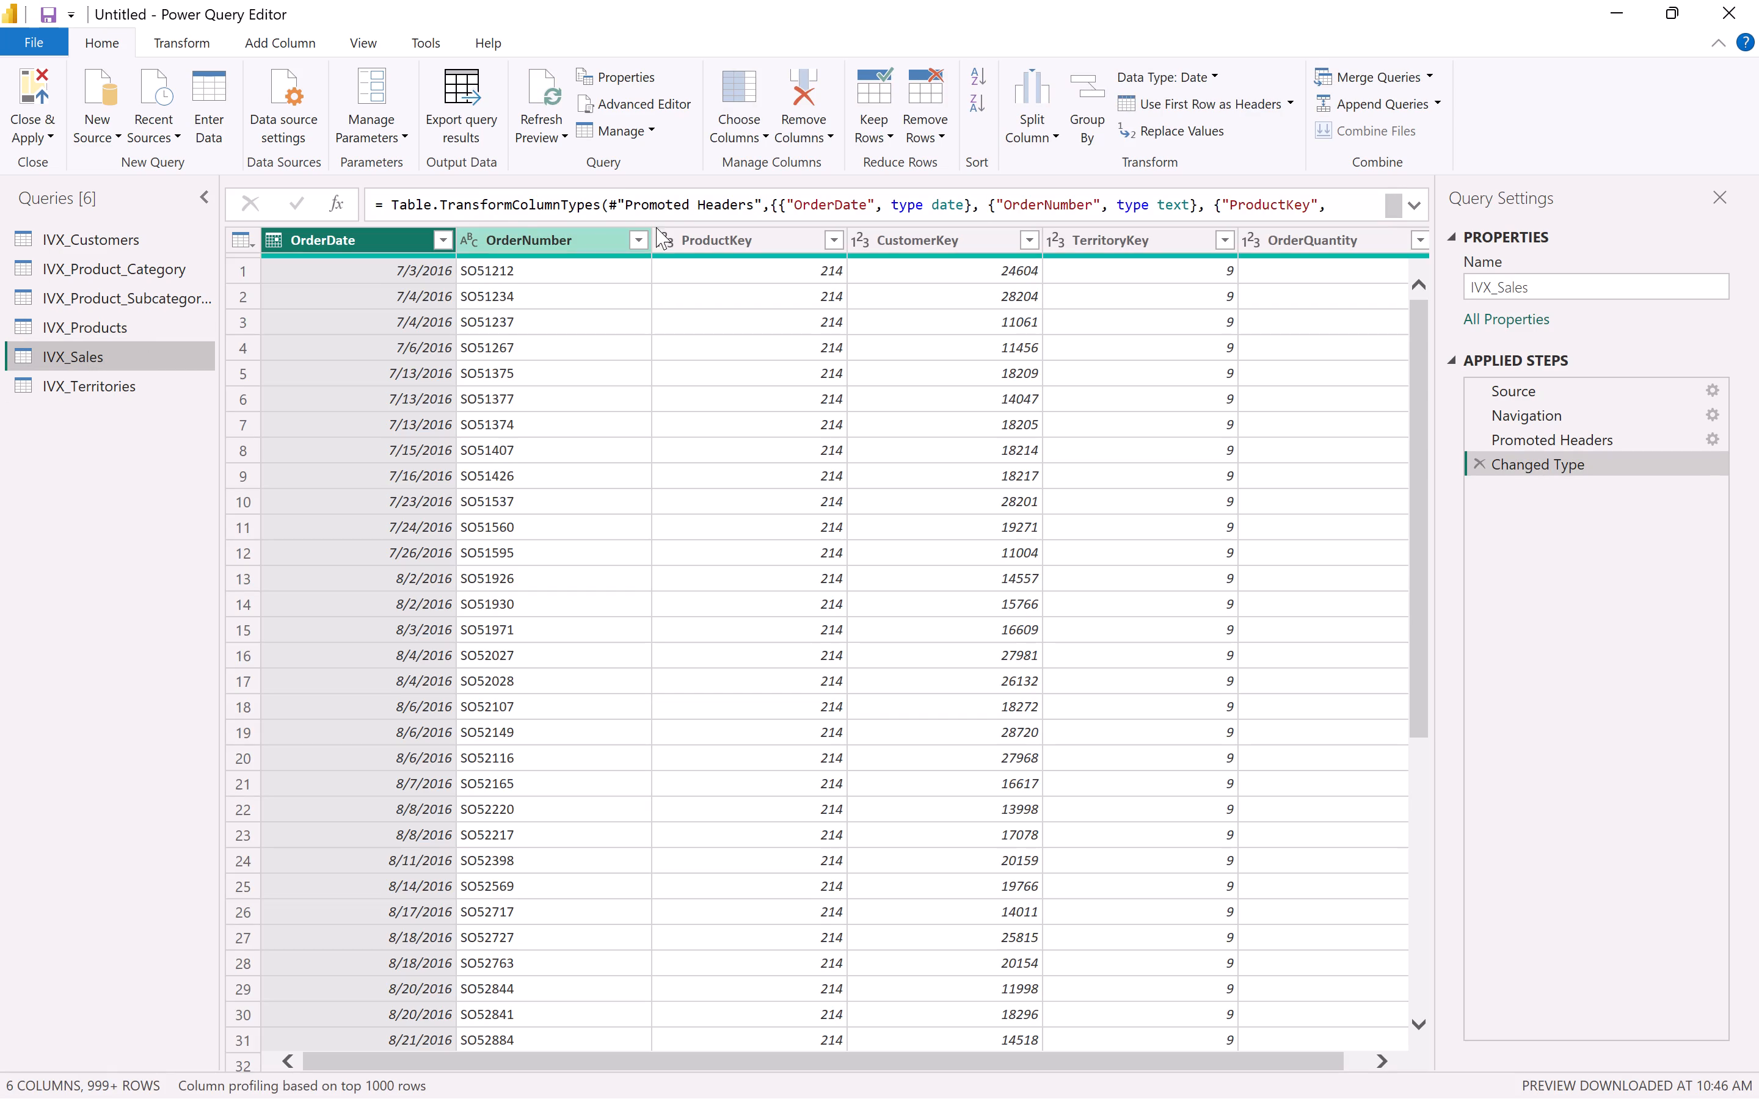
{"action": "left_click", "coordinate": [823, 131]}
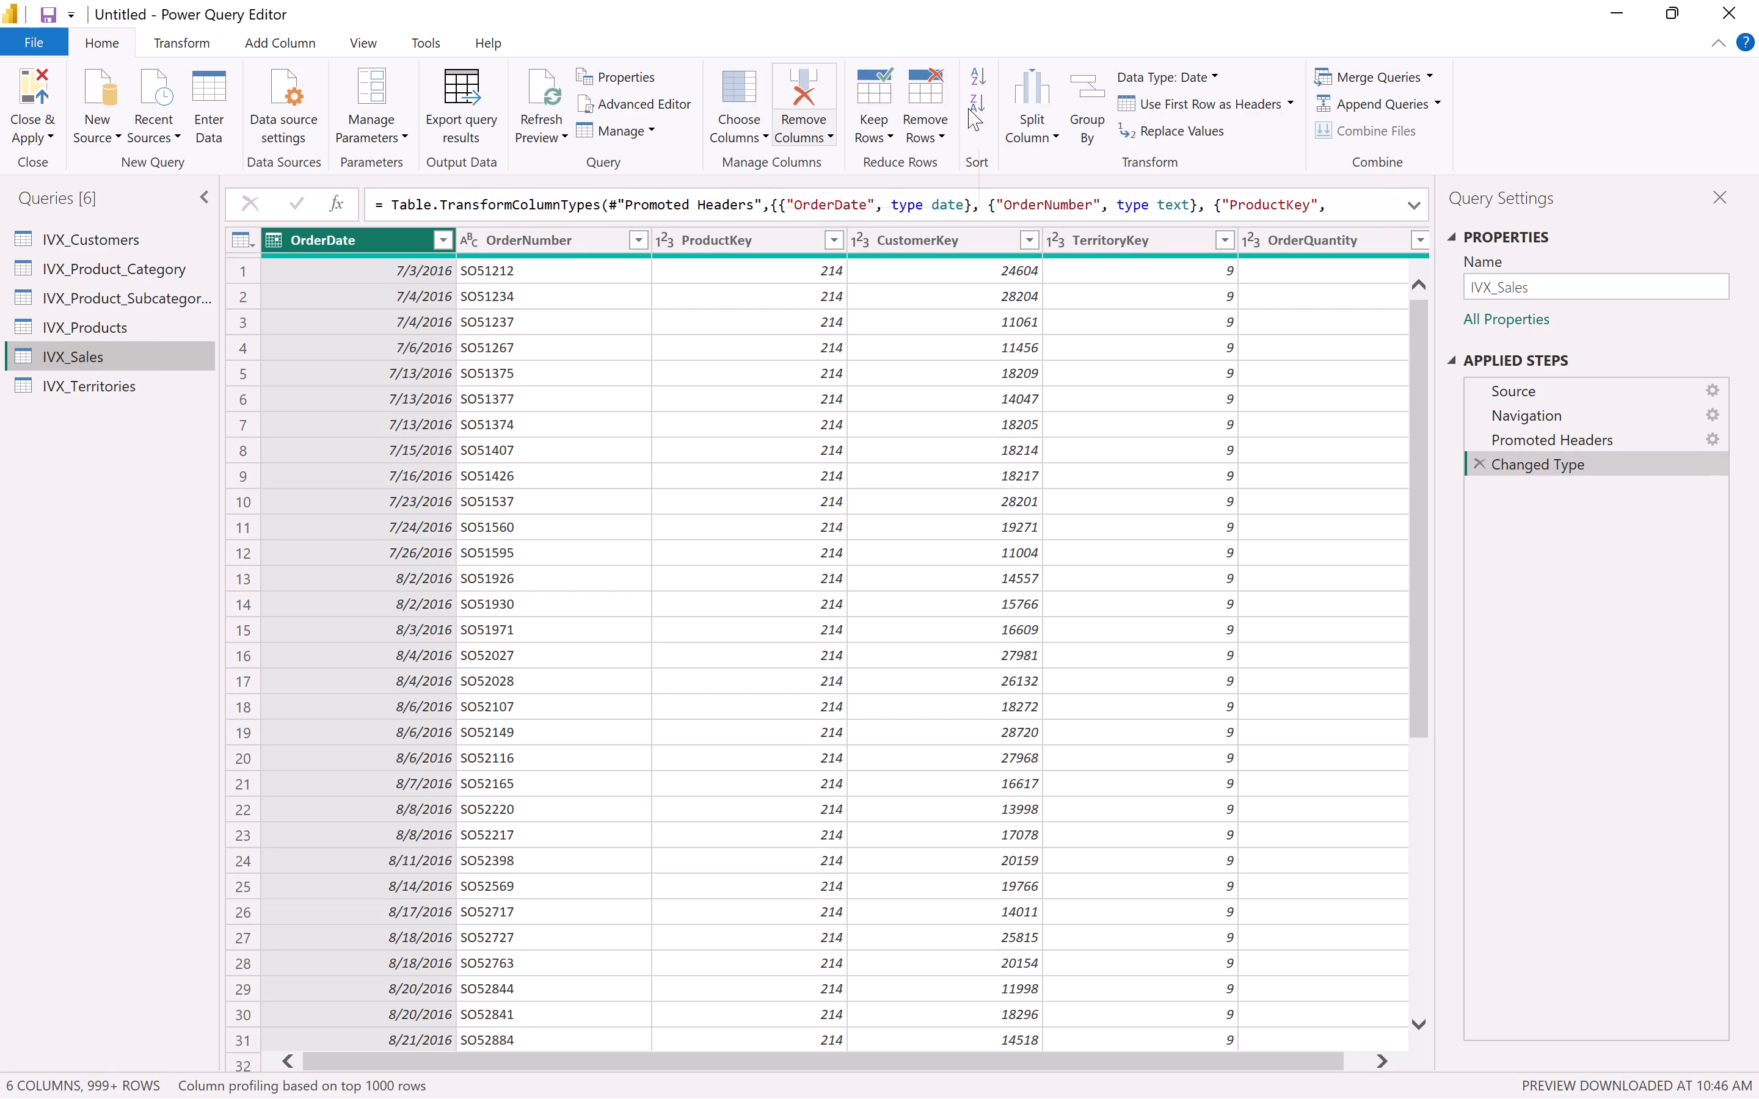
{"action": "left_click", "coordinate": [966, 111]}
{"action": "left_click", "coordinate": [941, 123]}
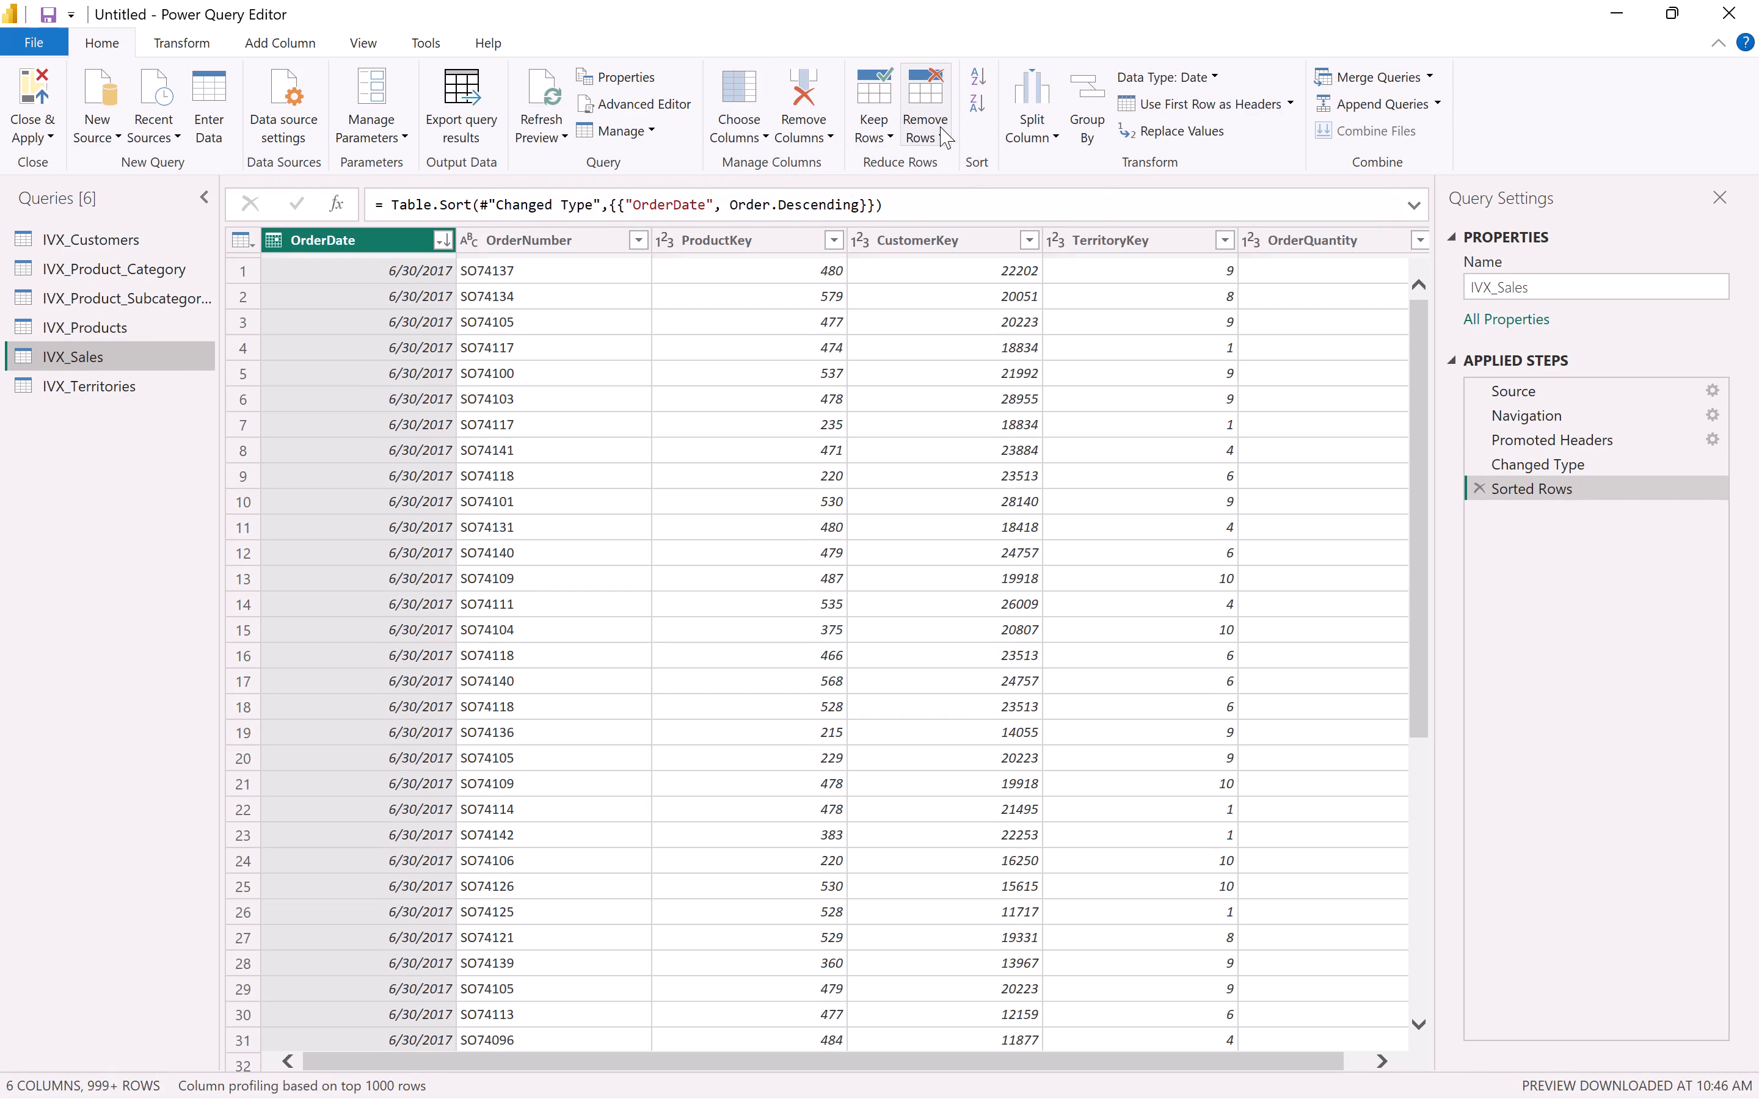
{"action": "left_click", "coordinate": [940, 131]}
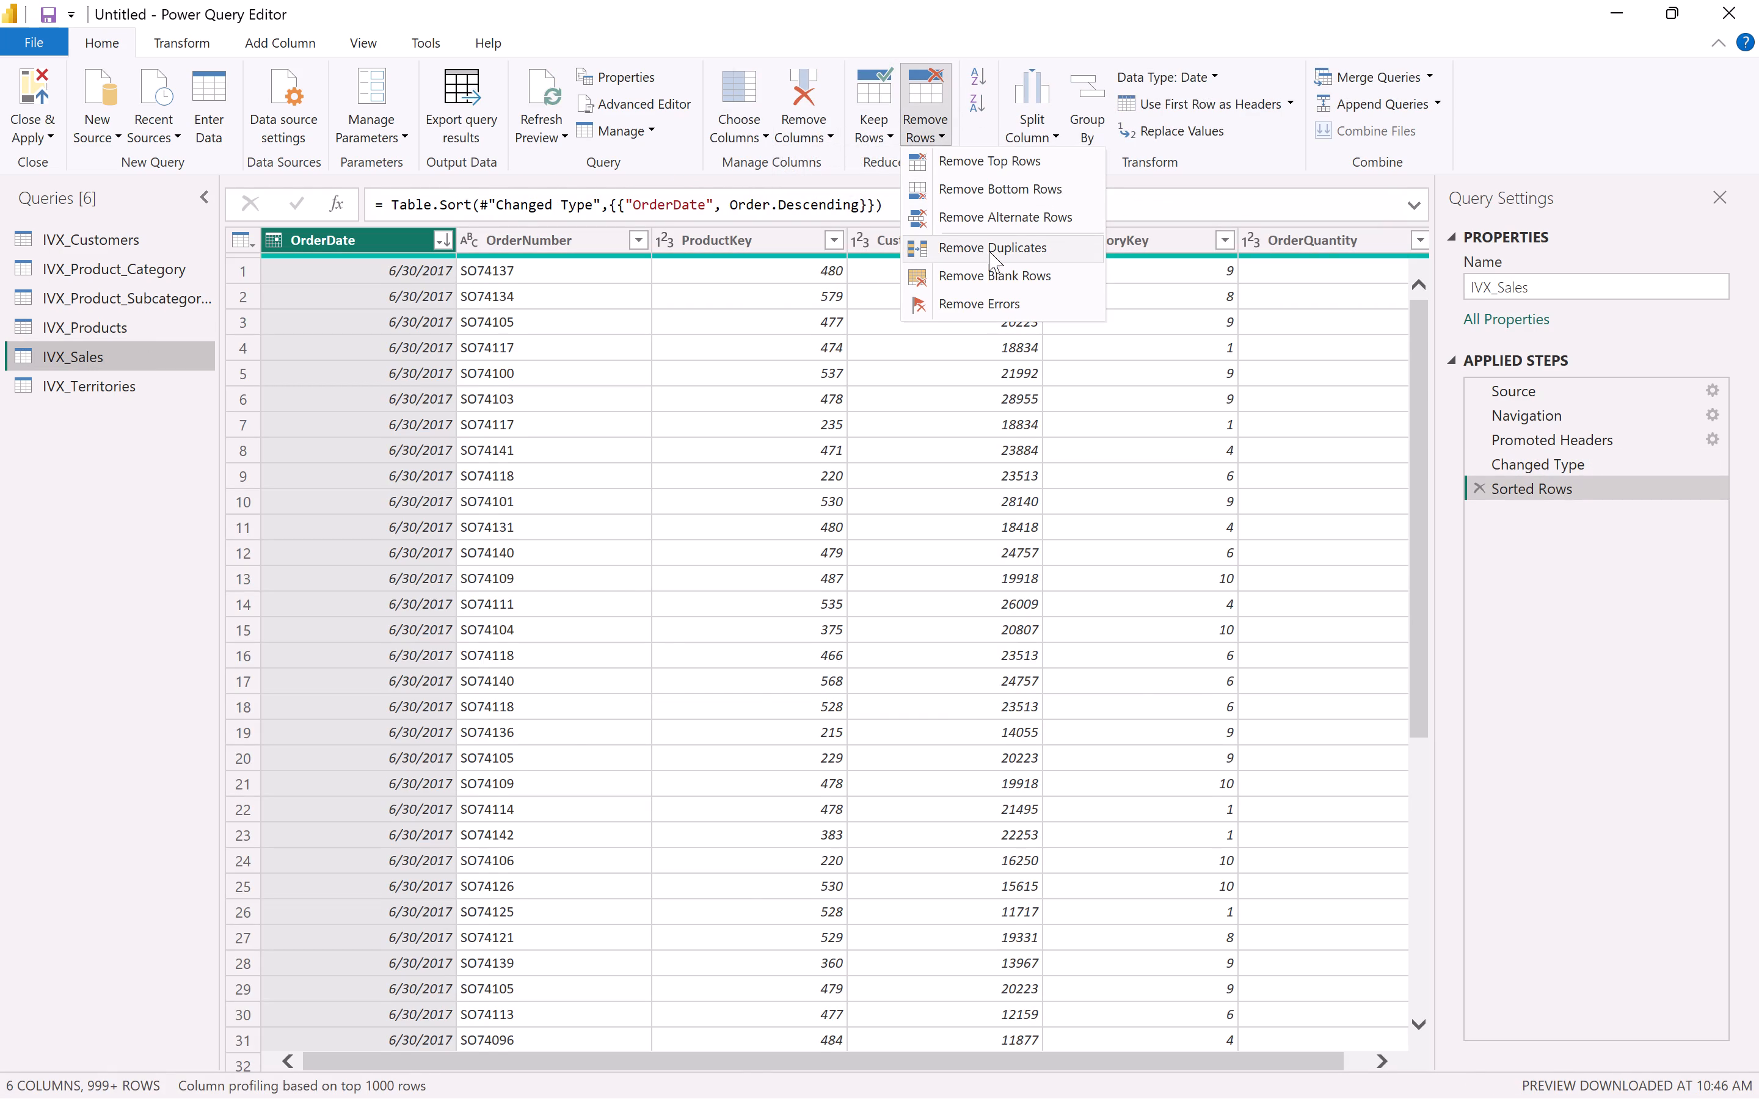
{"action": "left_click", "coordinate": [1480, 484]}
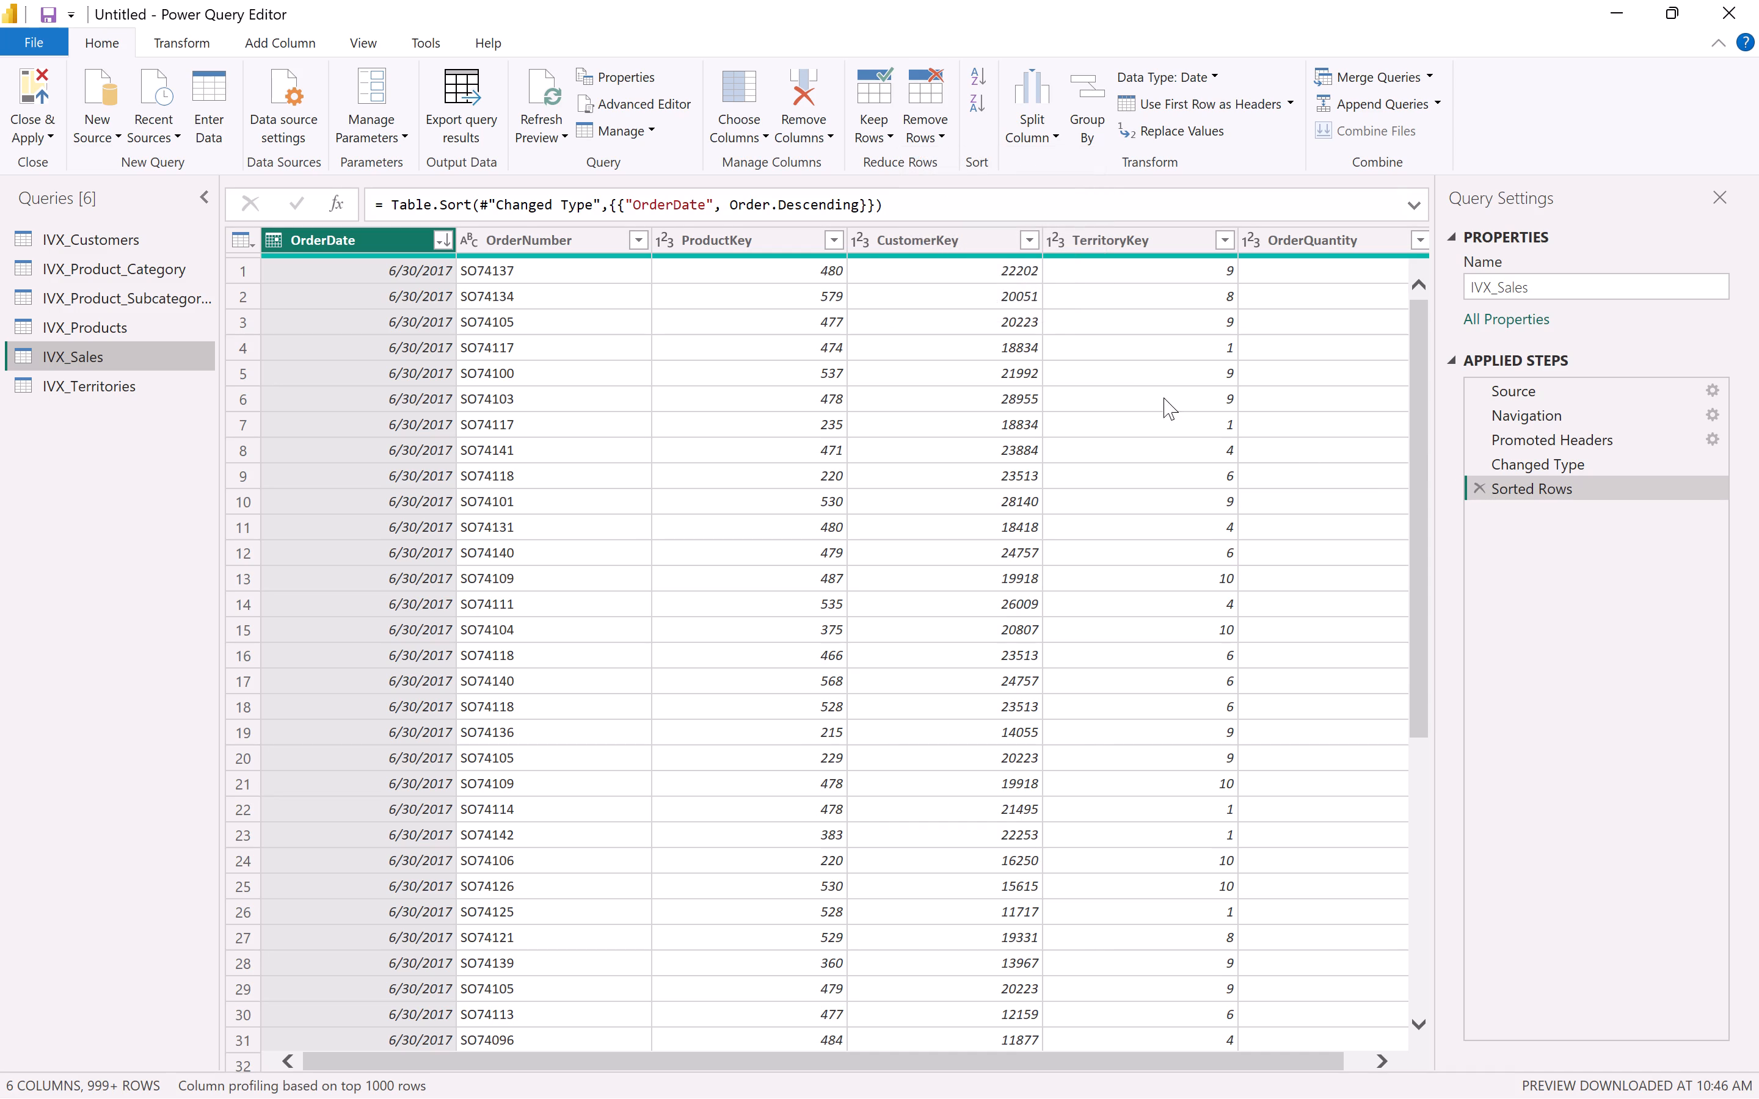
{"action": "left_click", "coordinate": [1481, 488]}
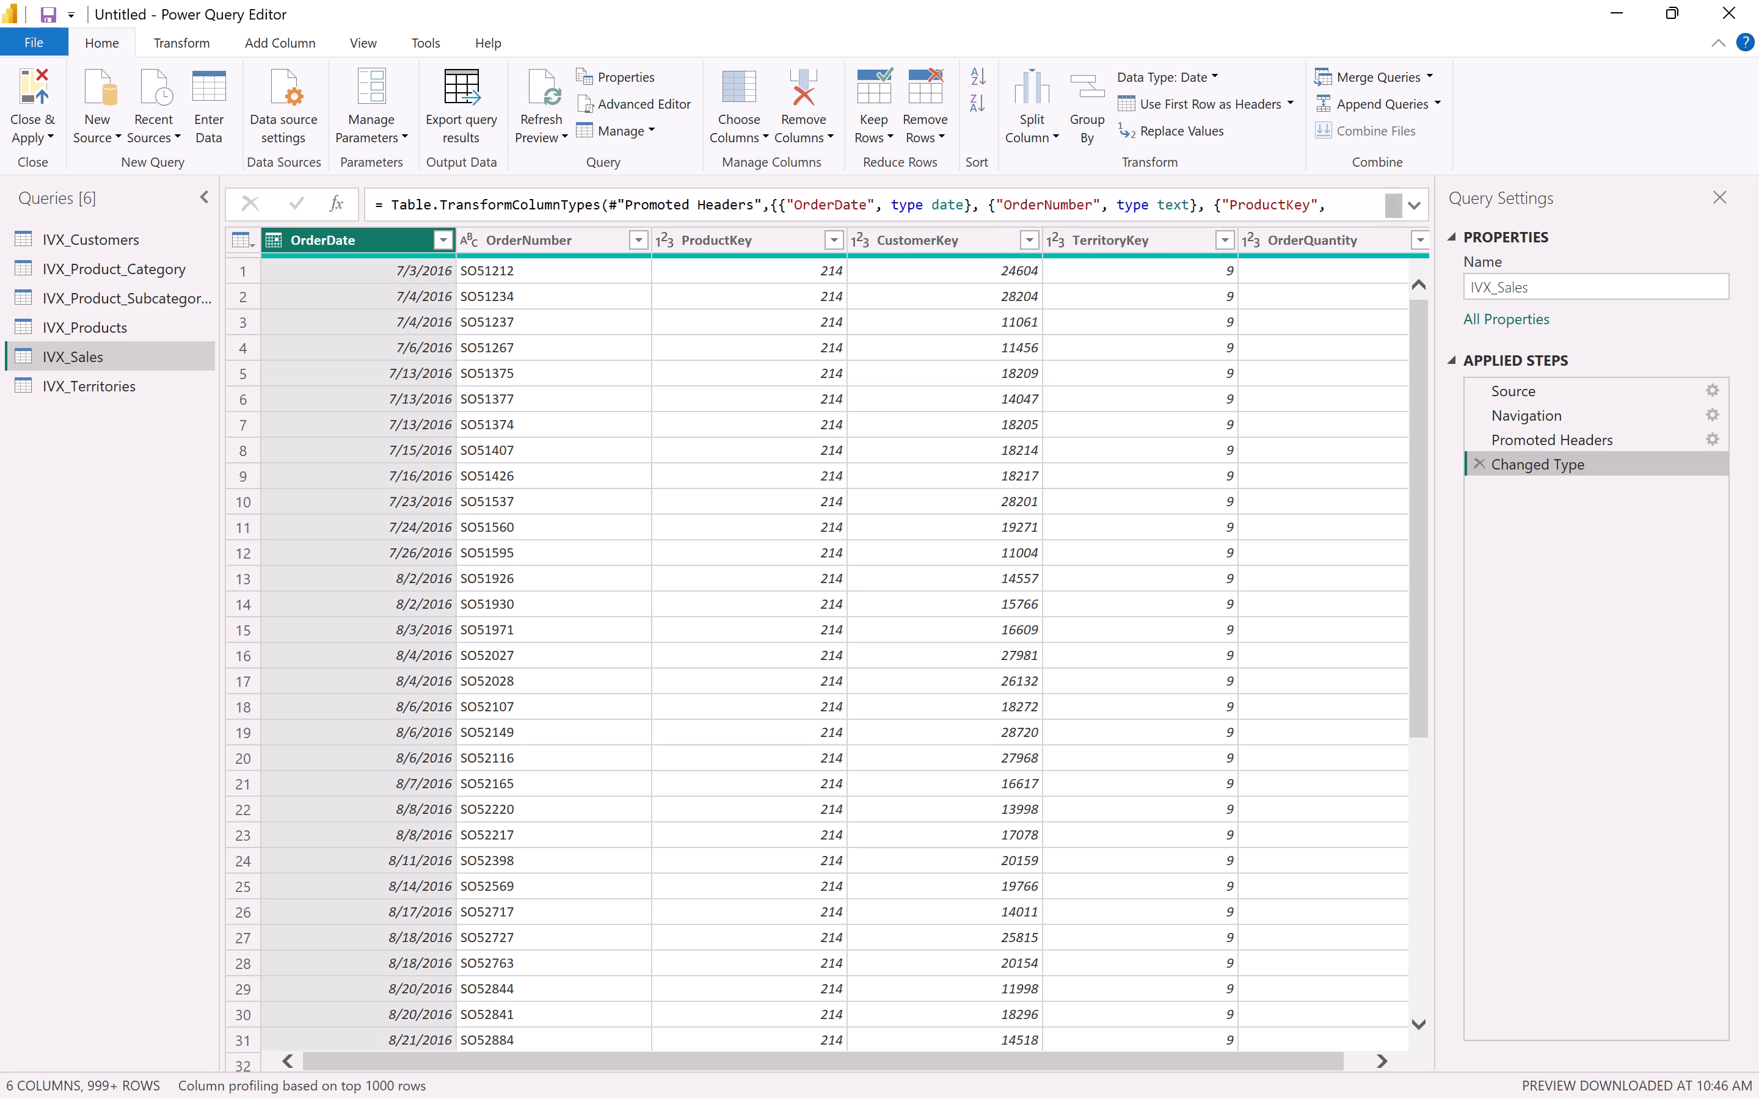
Remove duplicate rows from the IVX_Sales query based on the OrderDate column.
{"action": "left_click", "coordinate": [925, 147]}
{"action": "left_click", "coordinate": [931, 138]}
{"action": "left_click", "coordinate": [985, 254]}
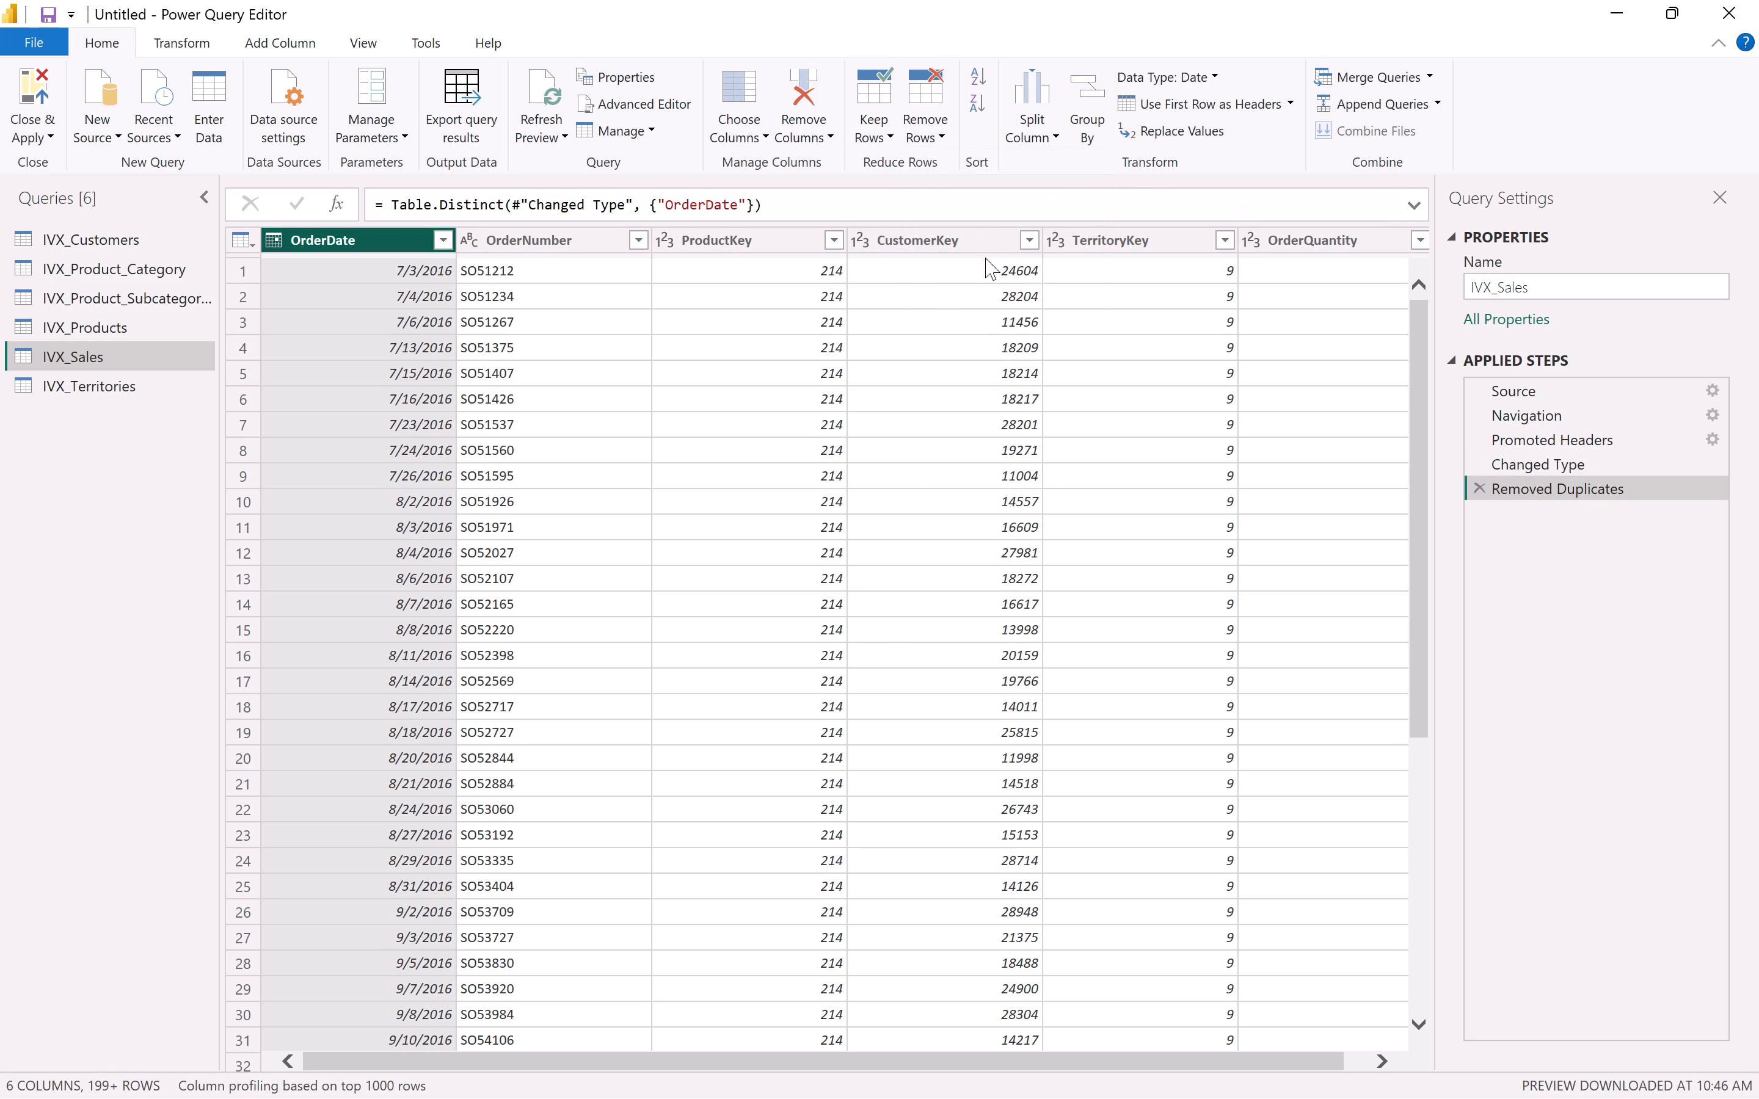
Remove duplicate rows from the IVX_Territories query based on the SalesTerritoryKey column.
{"action": "left_click", "coordinate": [179, 388]}
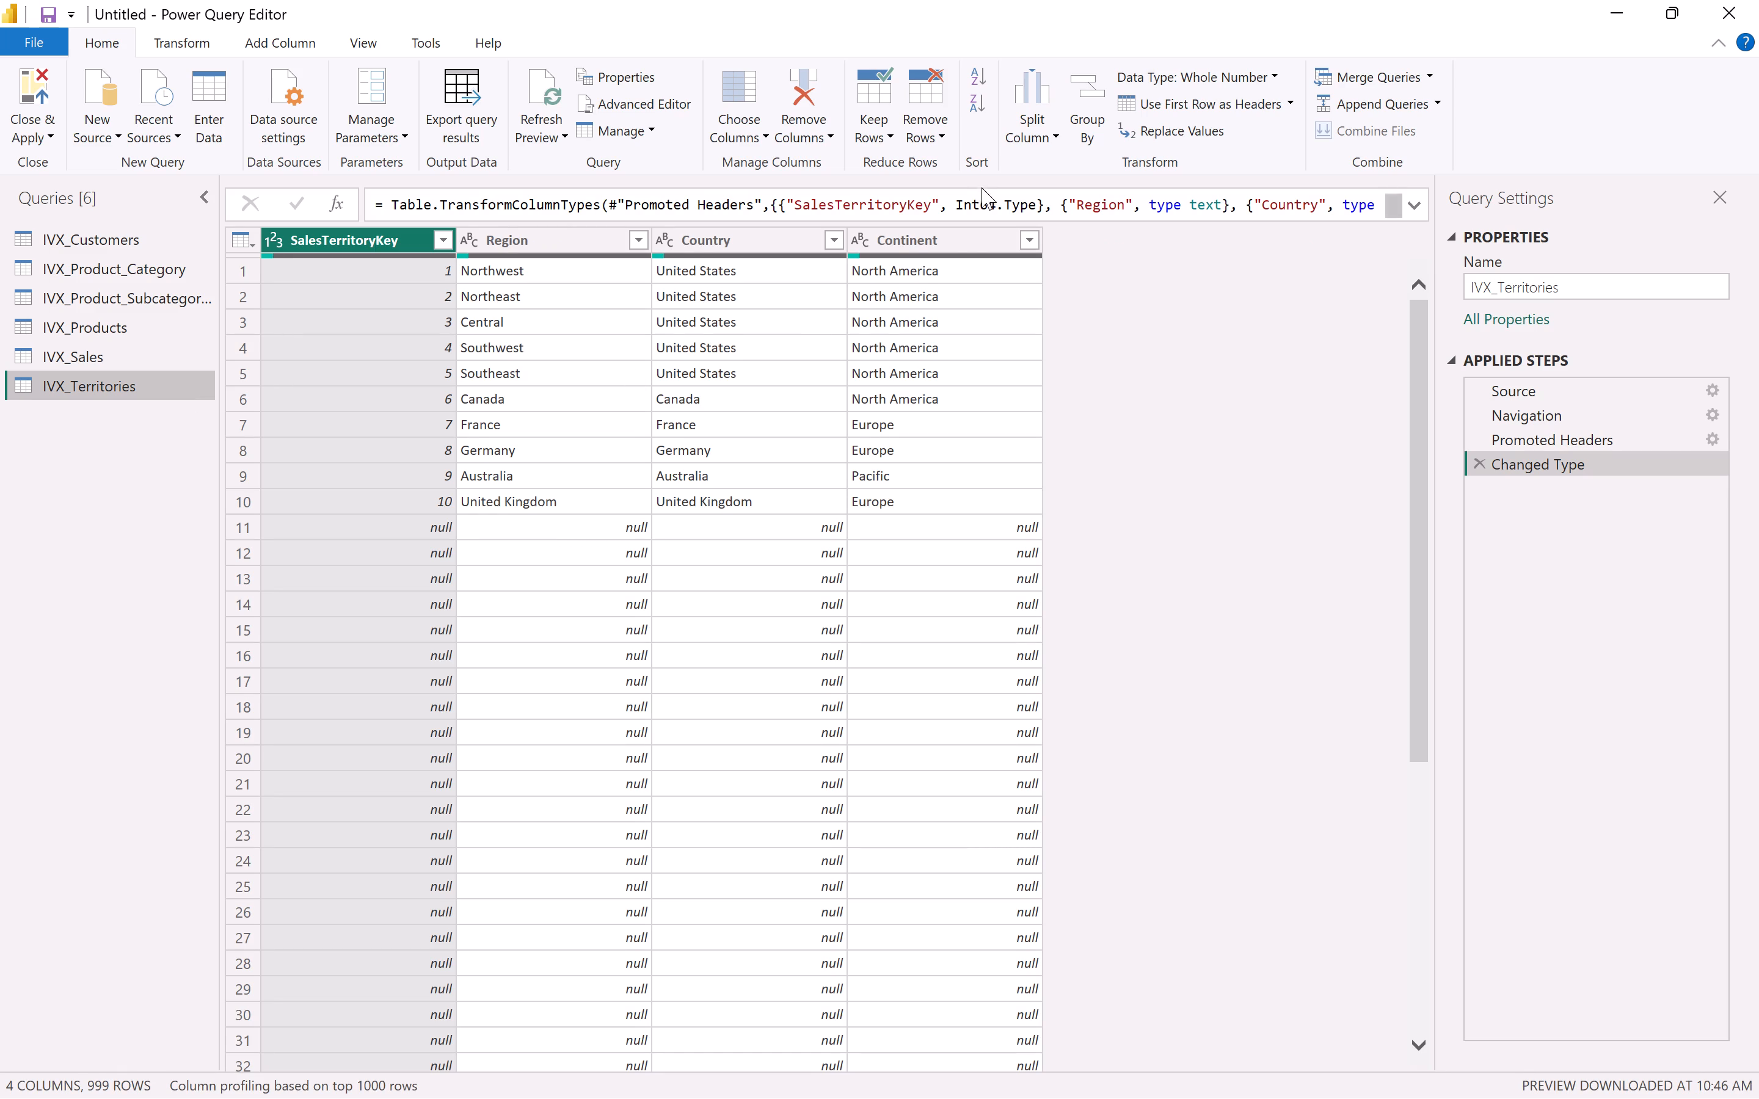
{"action": "left_click", "coordinate": [934, 146]}
{"action": "left_click", "coordinate": [930, 132]}
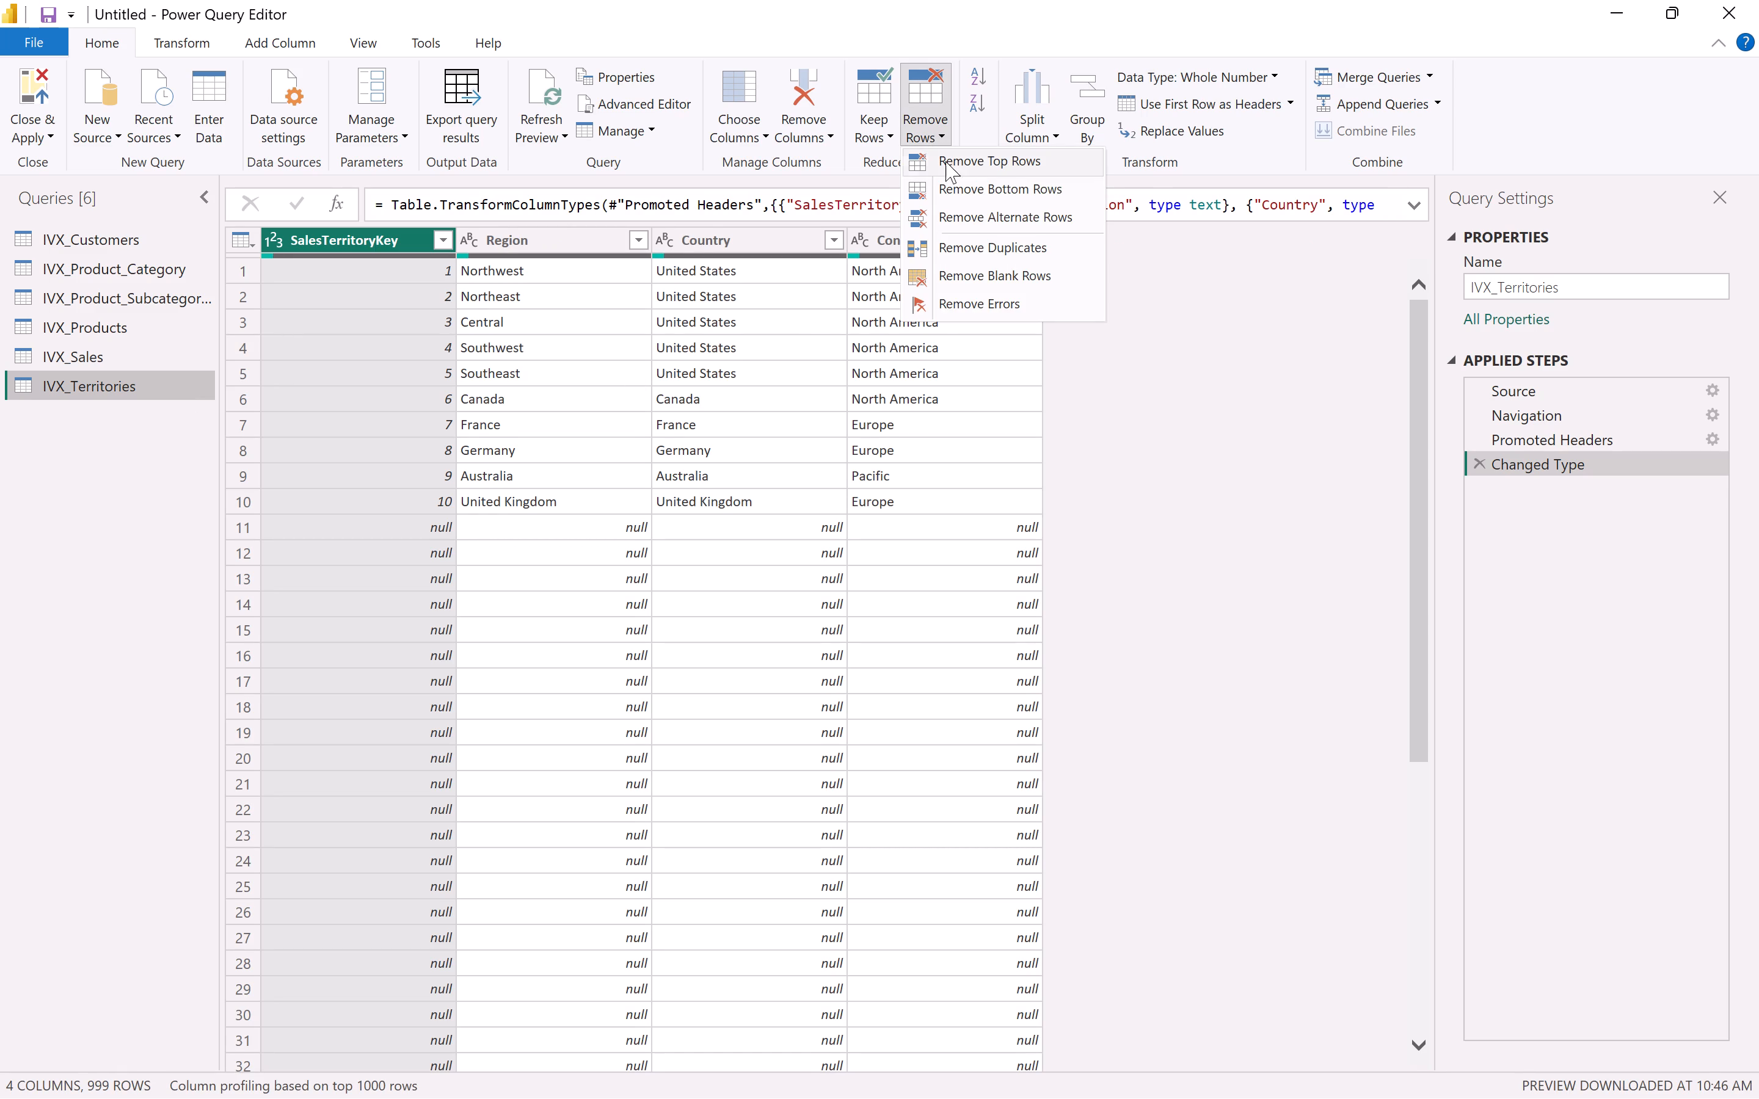
{"action": "left_click", "coordinate": [990, 253]}
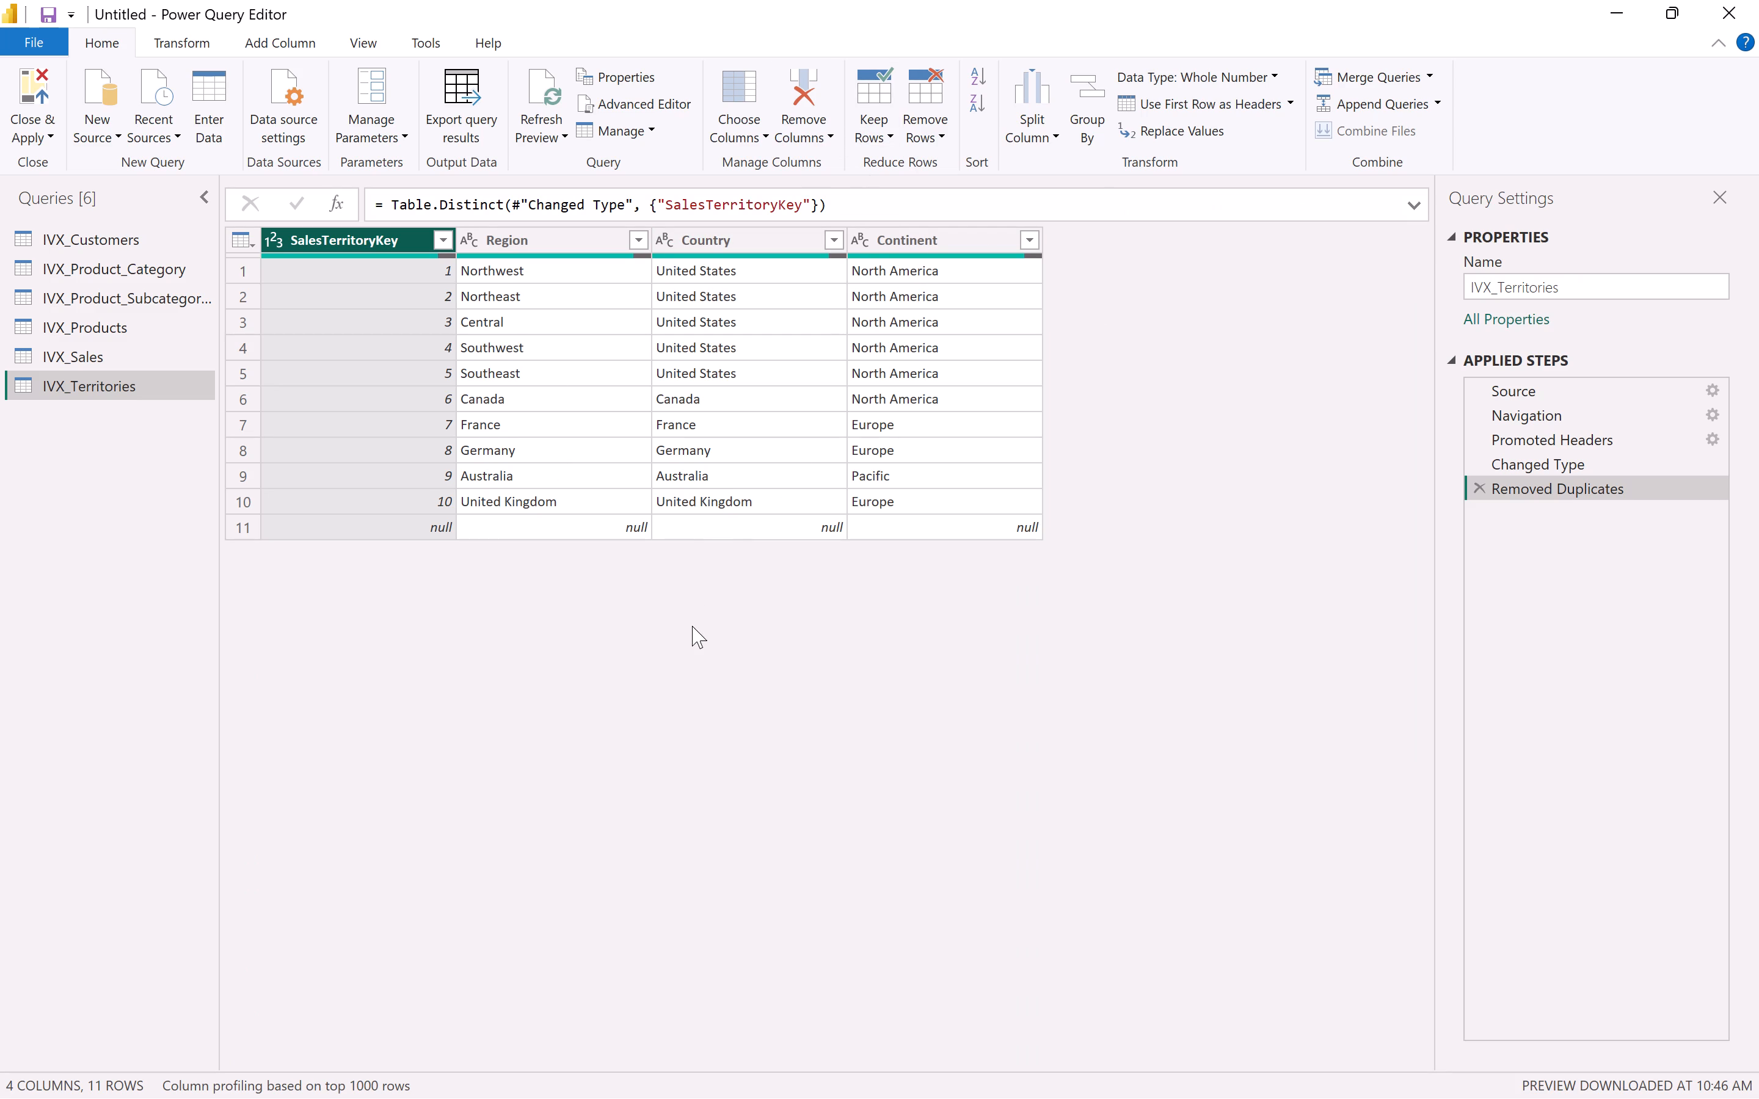
Remove duplicate rows from the IVX_Customers query based on the CustomerKey column.
{"action": "left_click", "coordinate": [99, 231]}
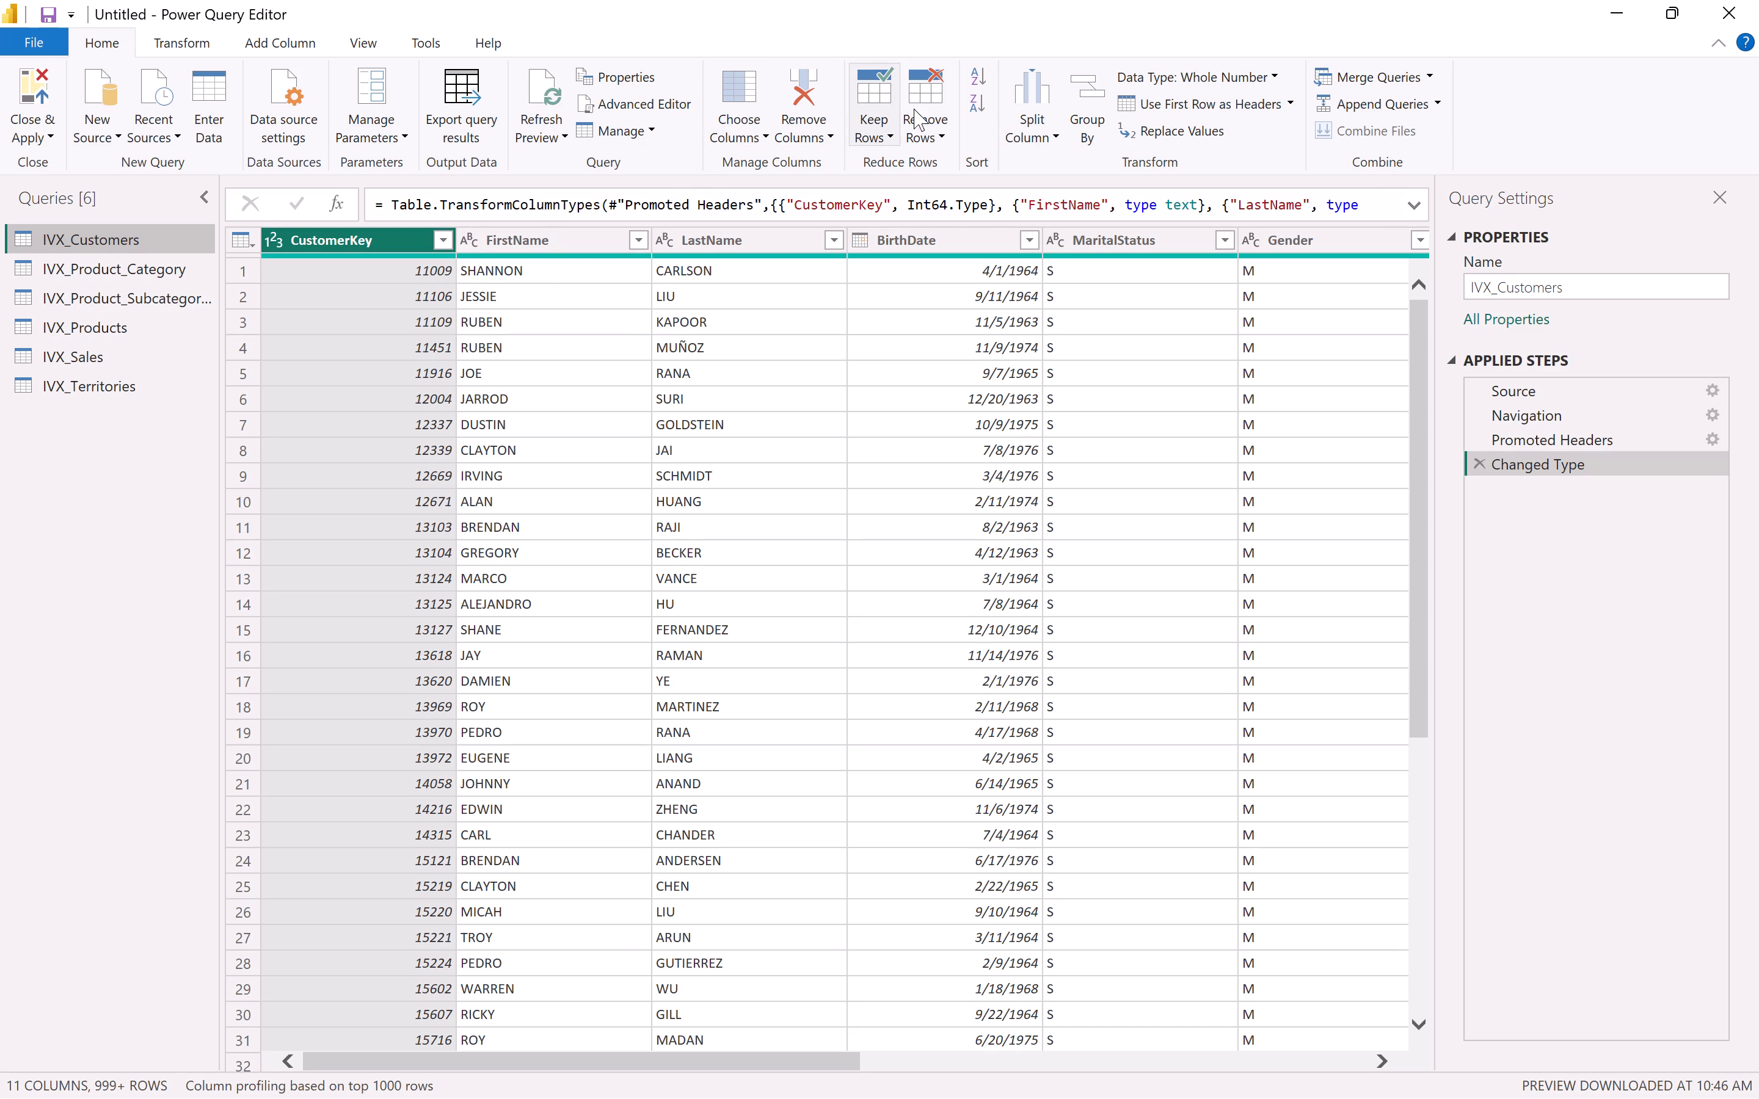
{"action": "left_click", "coordinate": [936, 138]}
{"action": "left_click", "coordinate": [999, 245]}
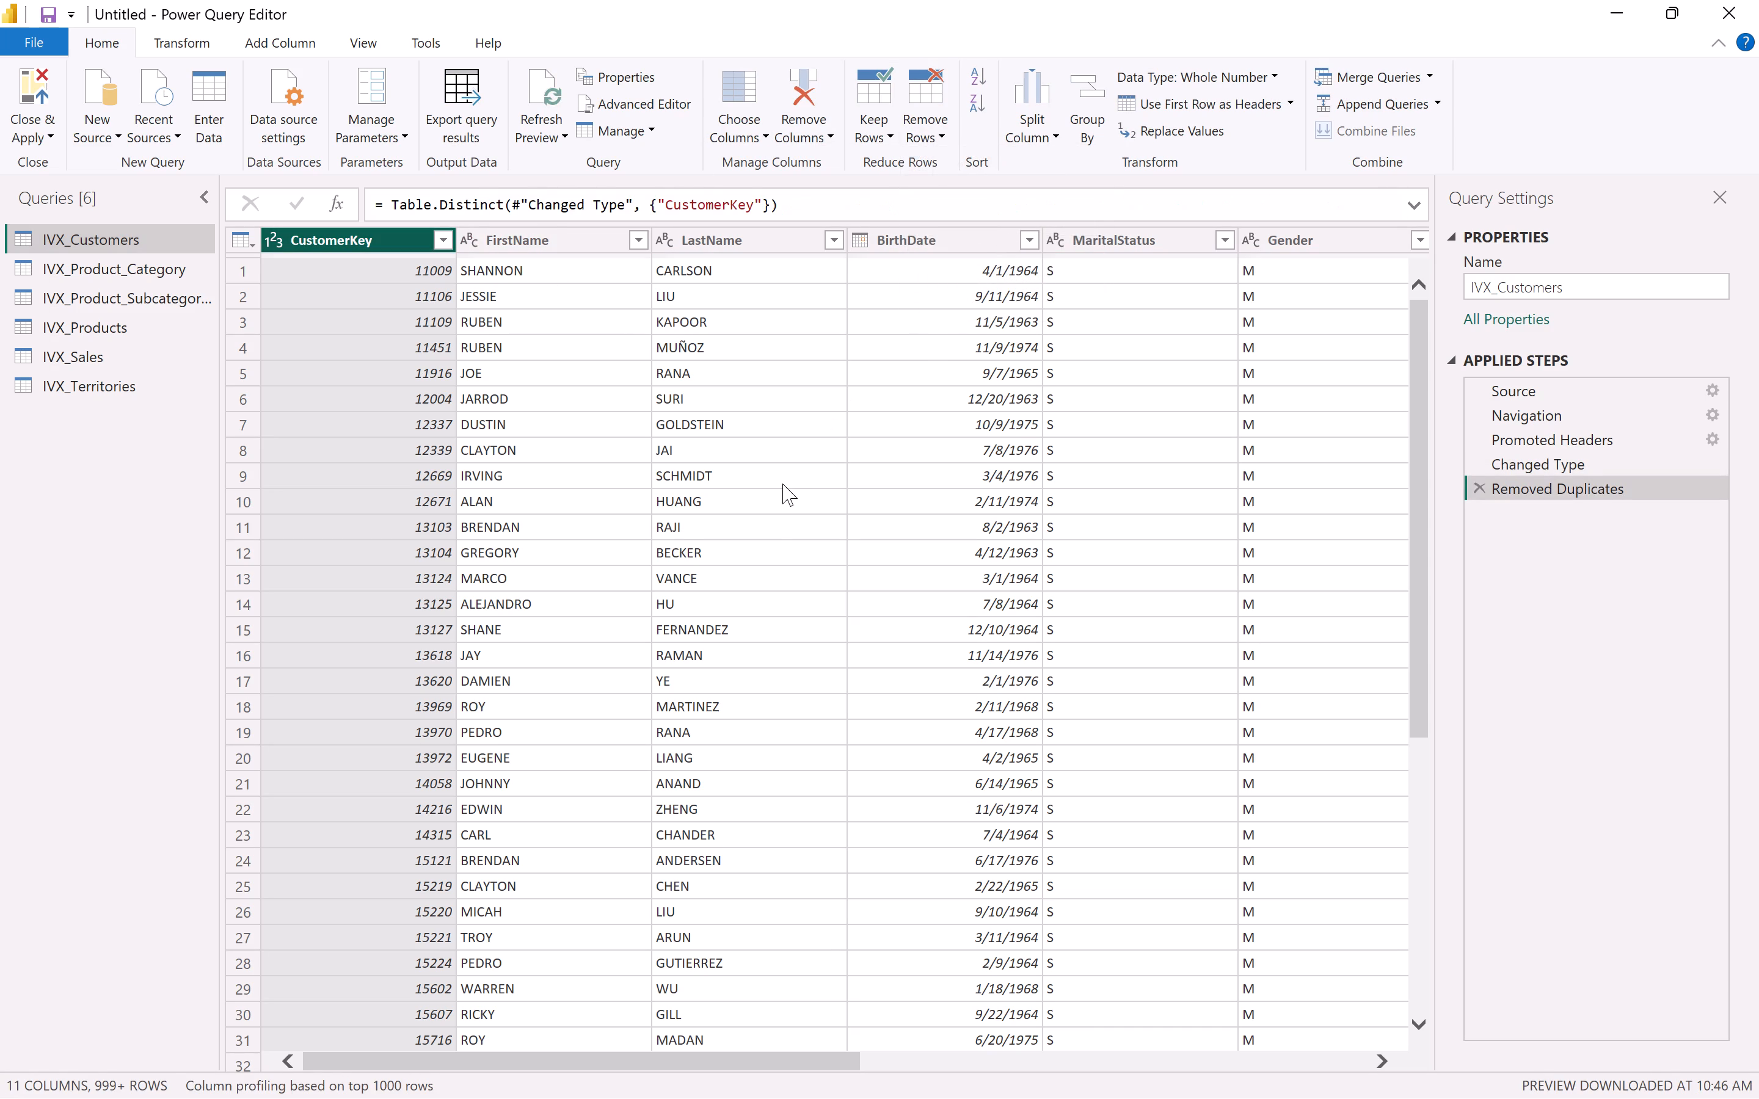
{"action": "scroll", "coordinate": [782, 484], "scroll_direction": "down", "scroll_amount": 1}
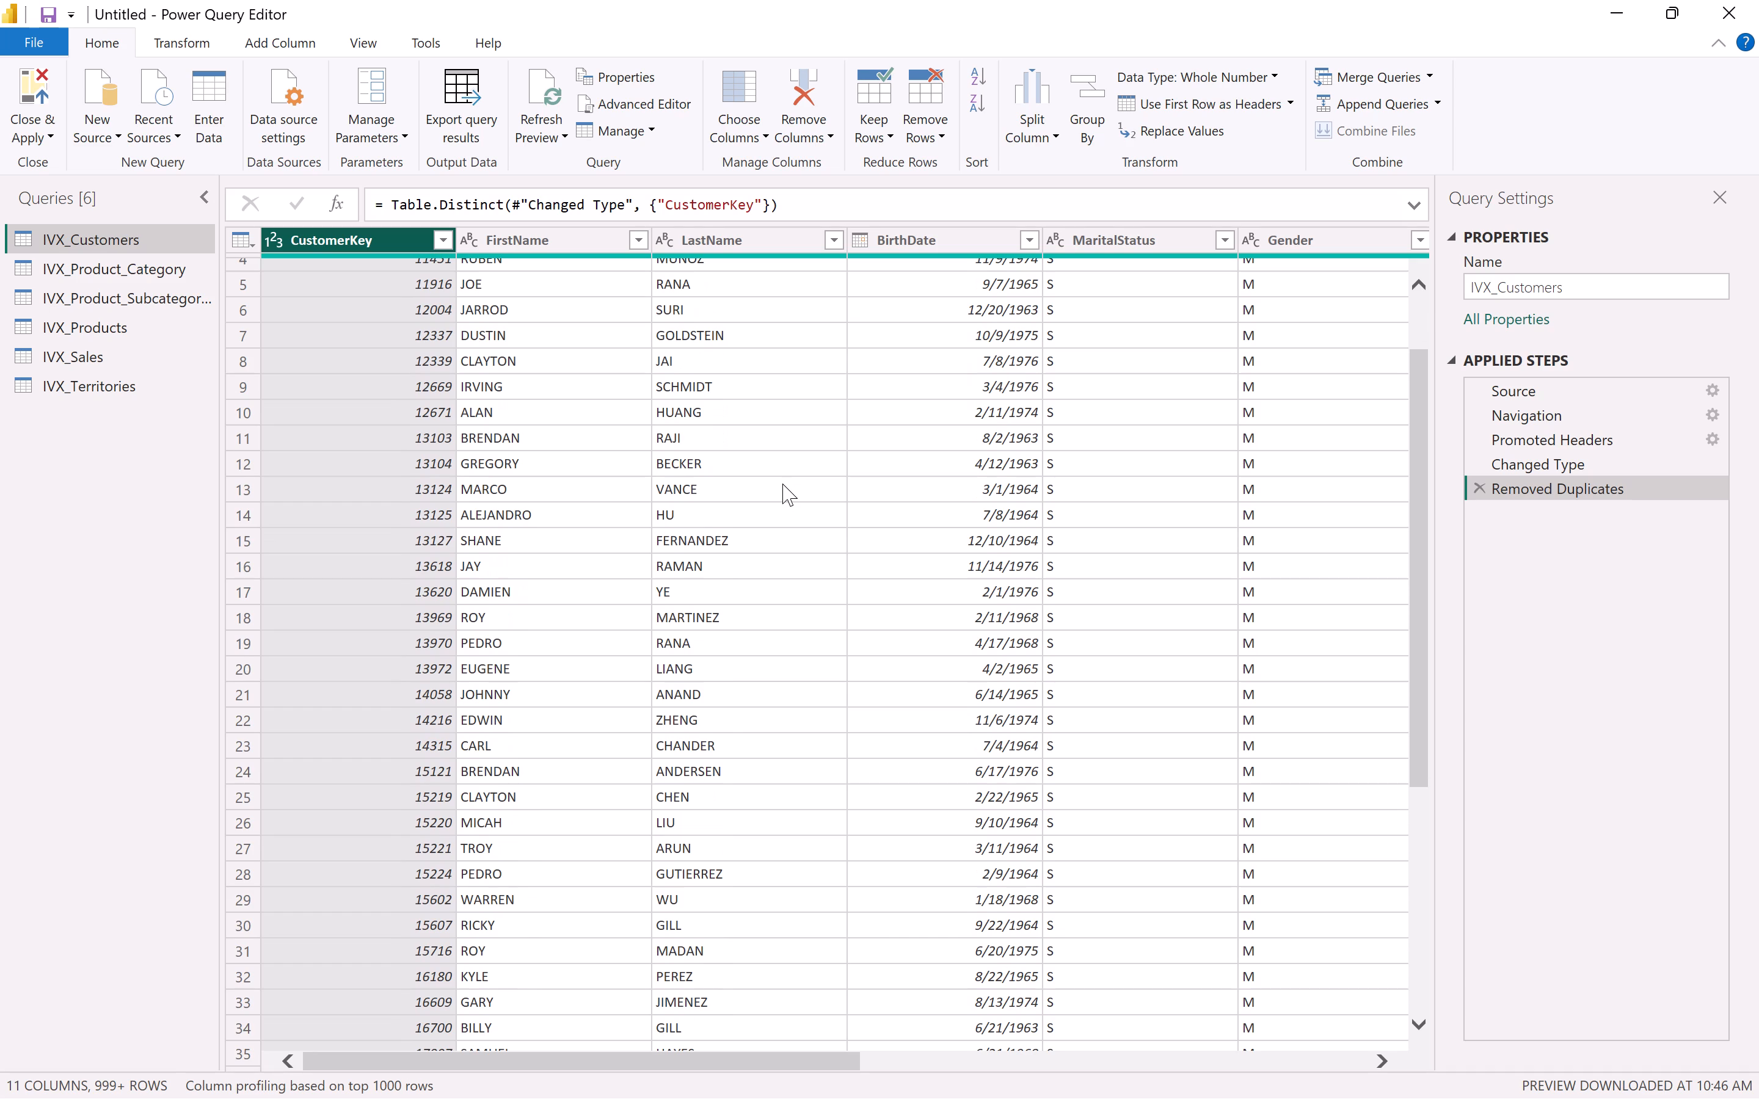
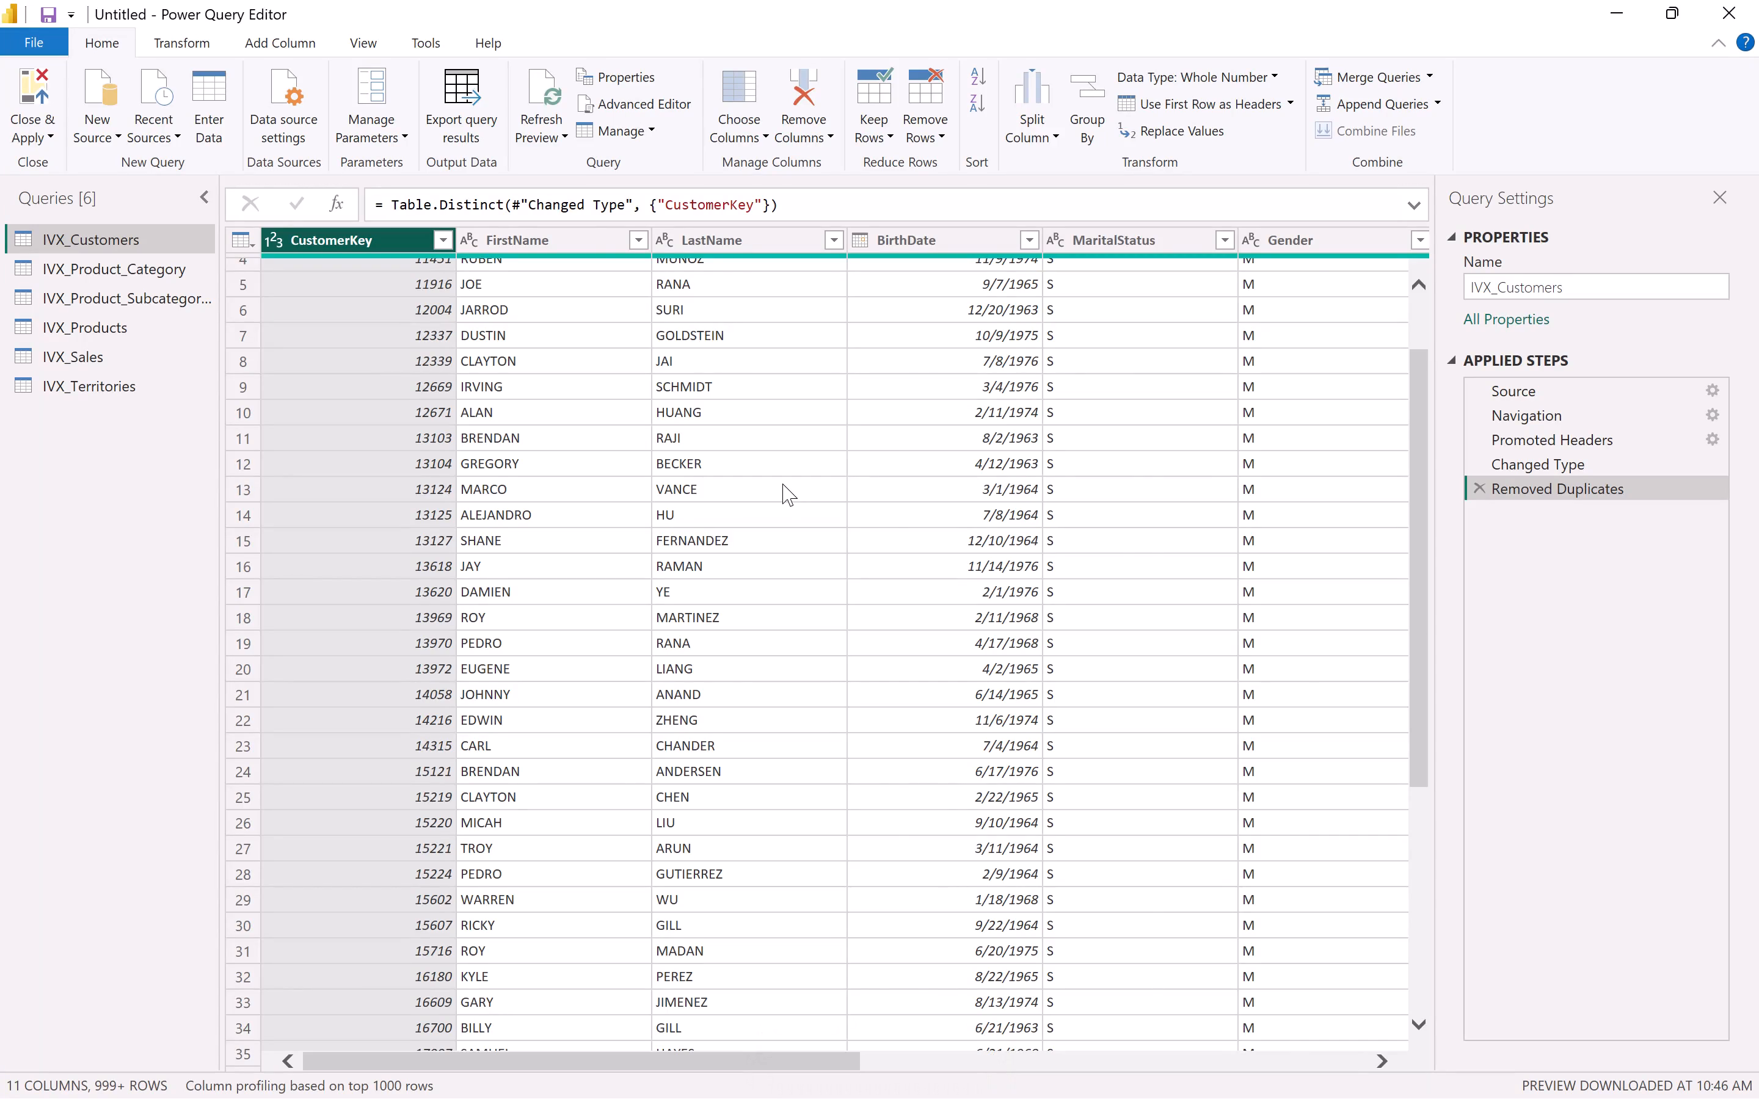
Examine the rows and columns of the deduplicated IVX_Customers query, from CustomerKey across to HomeOwner.
{"action": "scroll", "coordinate": [782, 484], "scroll_direction": "down", "scroll_amount": 8}
{"action": "scroll", "coordinate": [782, 484], "scroll_direction": "left", "scroll_amount": 2}
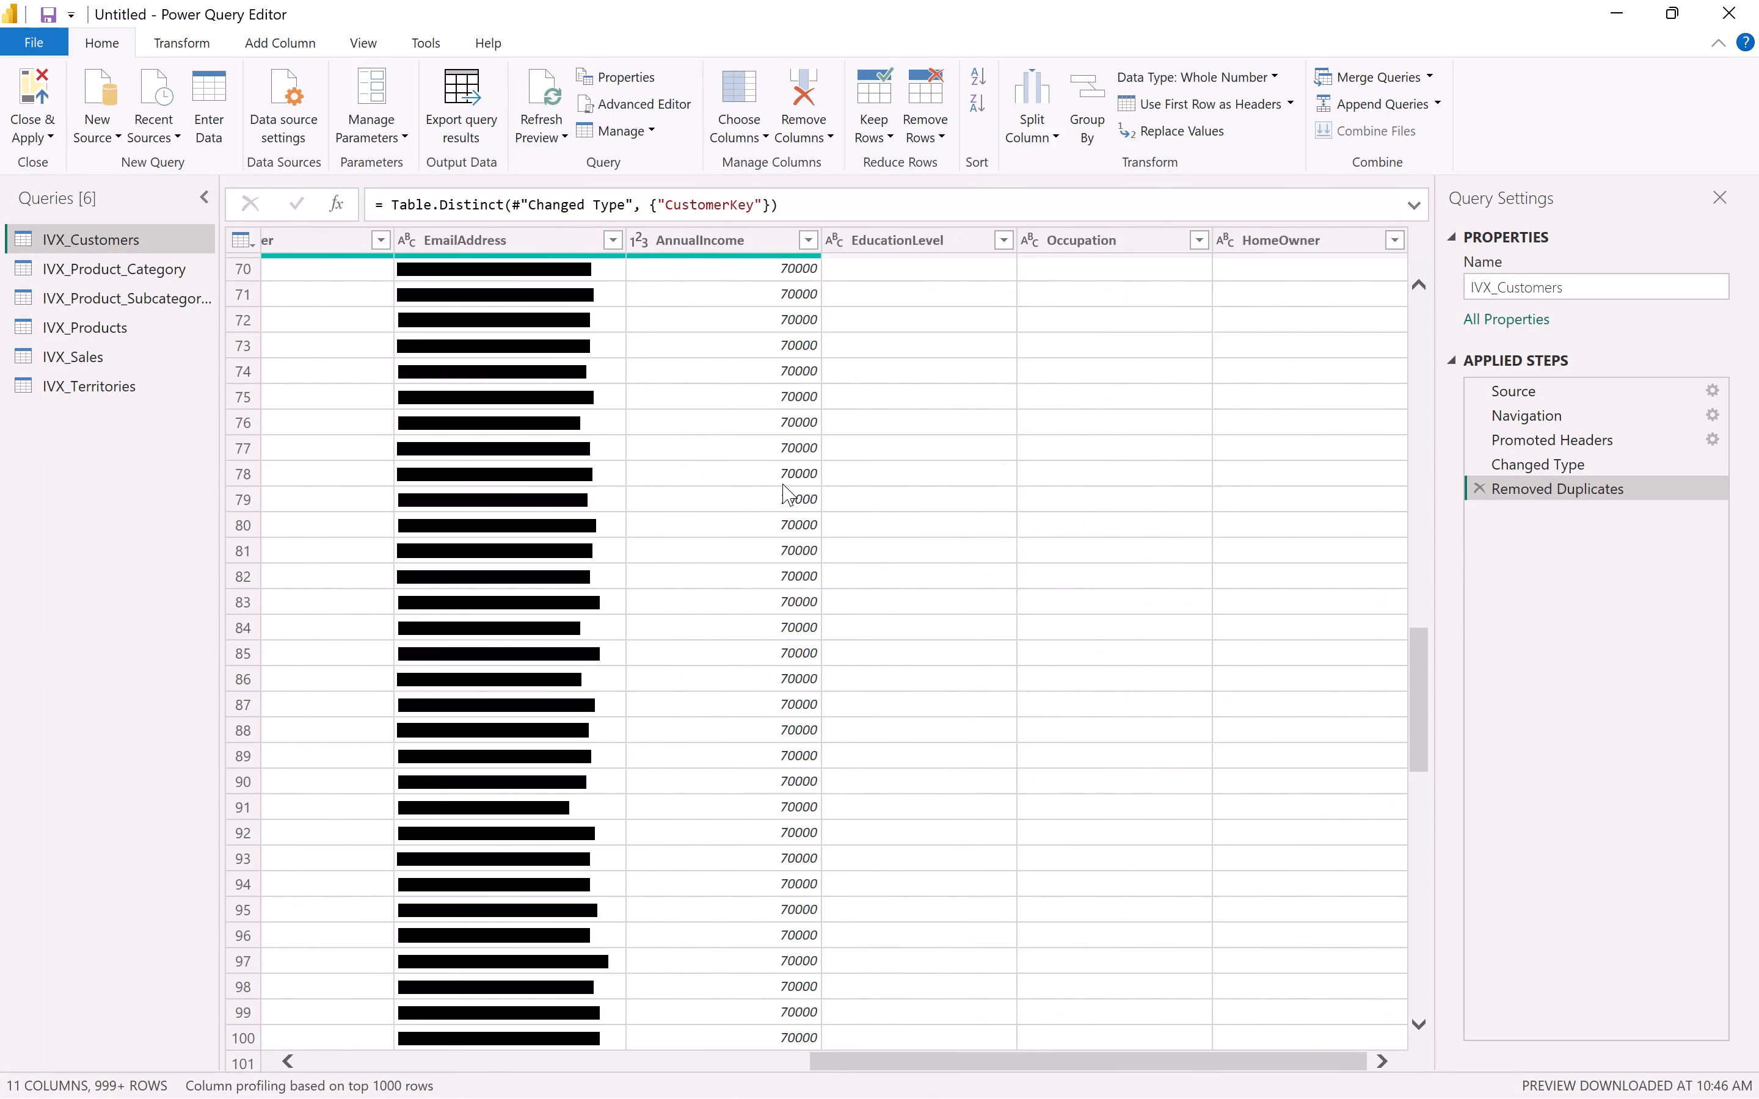
{"action": "scroll", "coordinate": [782, 484], "scroll_direction": "left", "scroll_amount": 1}
{"action": "scroll", "coordinate": [641, 537], "scroll_direction": "right", "scroll_amount": 5}
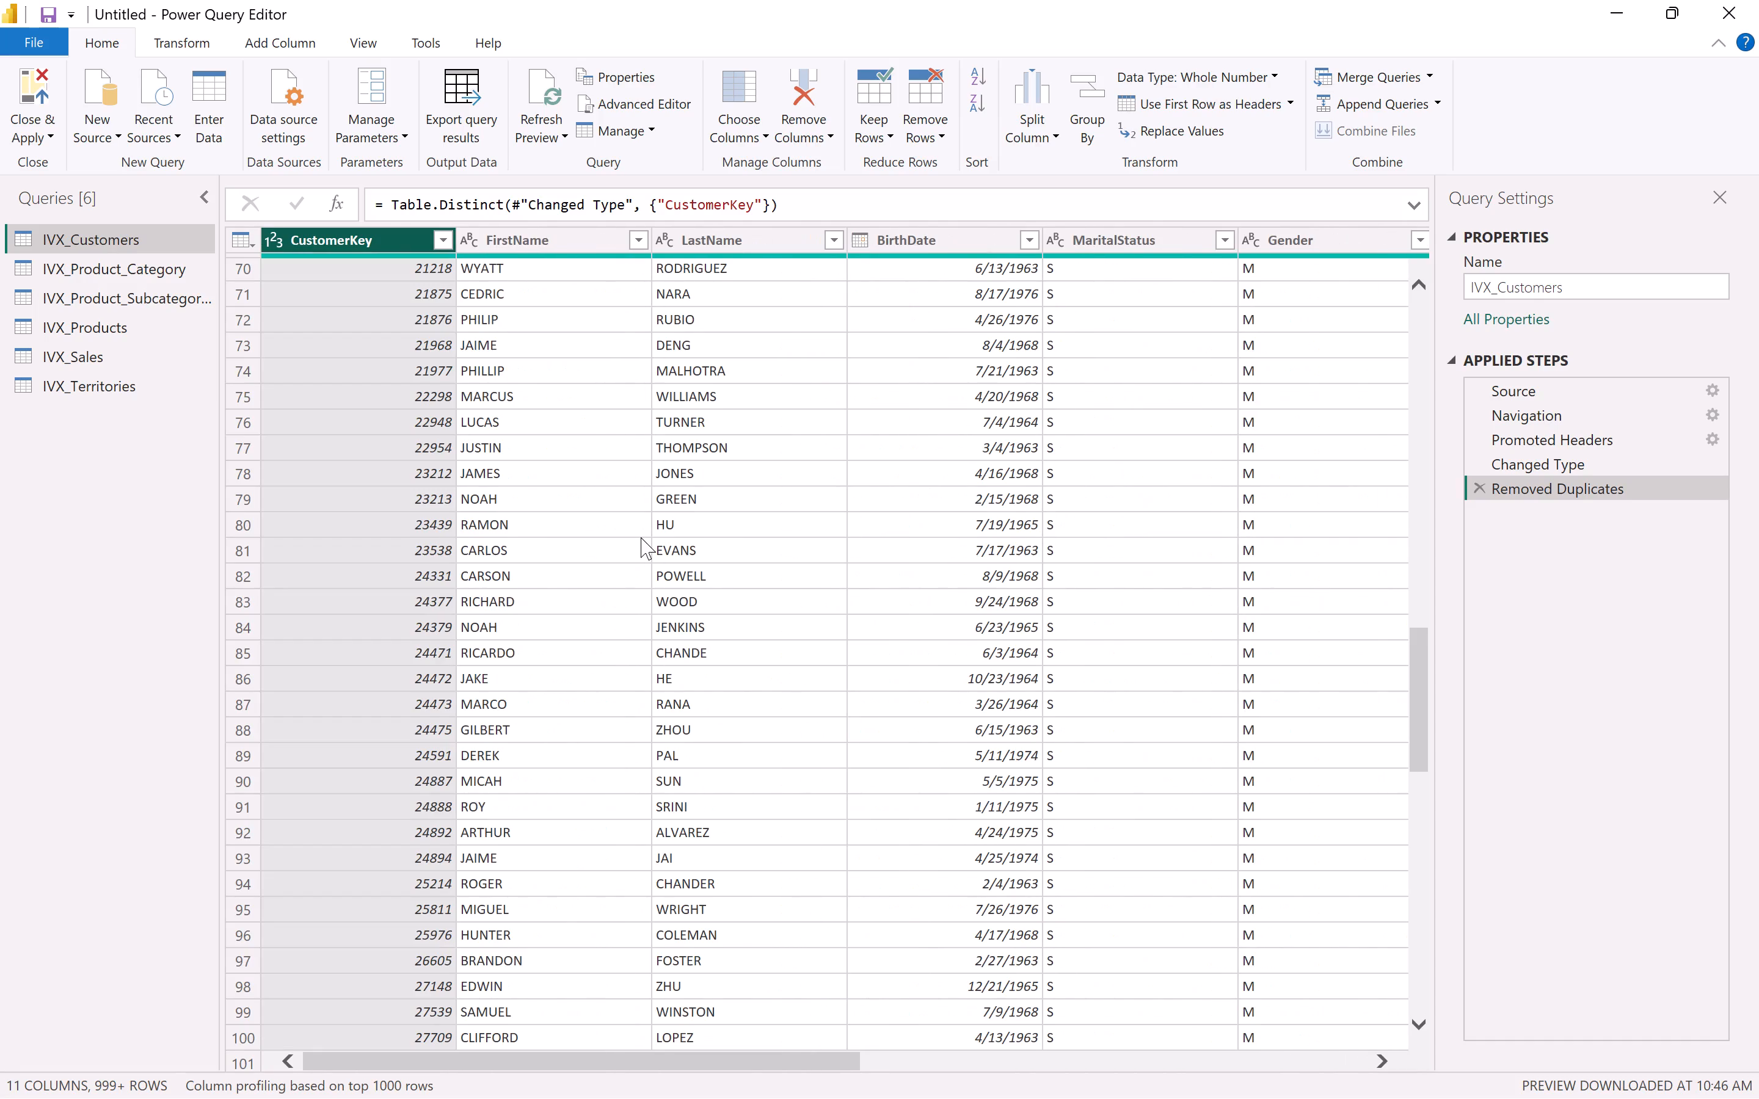
{"action": "scroll", "coordinate": [641, 537], "scroll_direction": "right", "scroll_amount": 2}
{"action": "scroll", "coordinate": [641, 537], "scroll_direction": "left", "scroll_amount": 1}
{"action": "scroll", "coordinate": [641, 537], "scroll_direction": "down", "scroll_amount": 8}
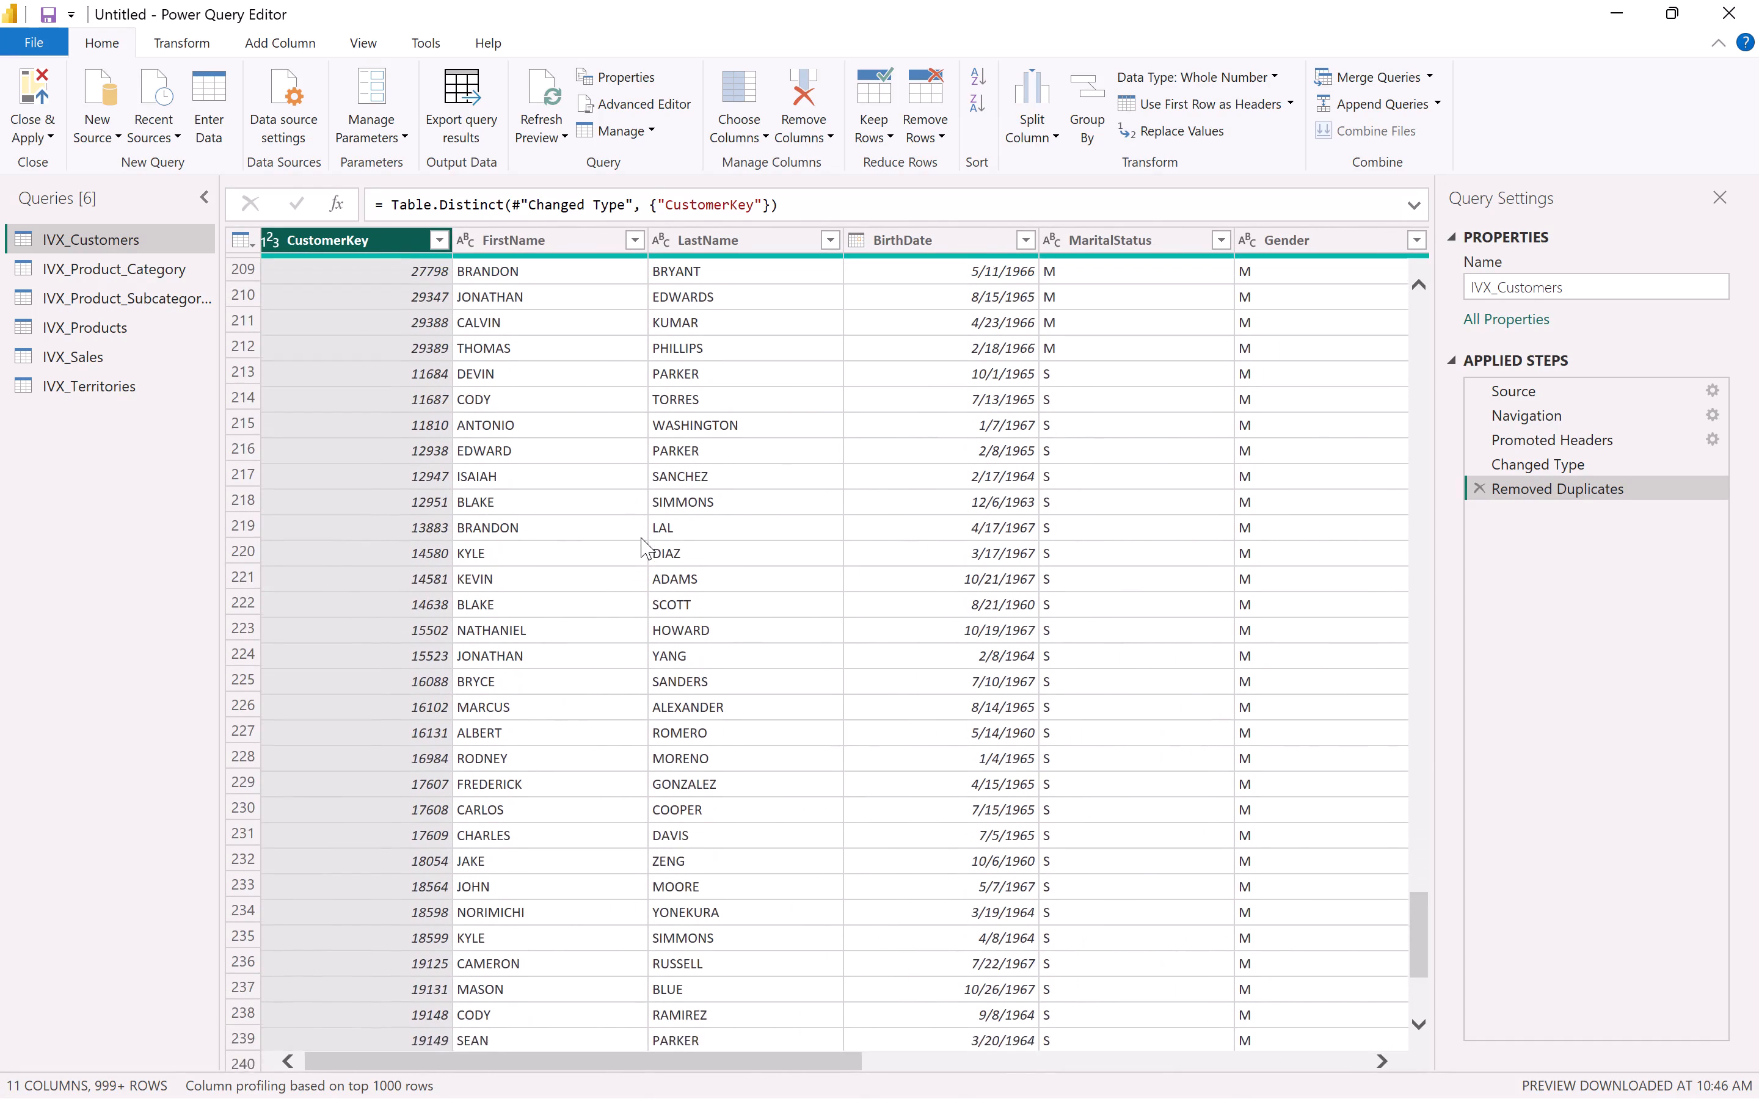
{"action": "scroll", "coordinate": [641, 537], "scroll_direction": "down", "scroll_amount": 2}
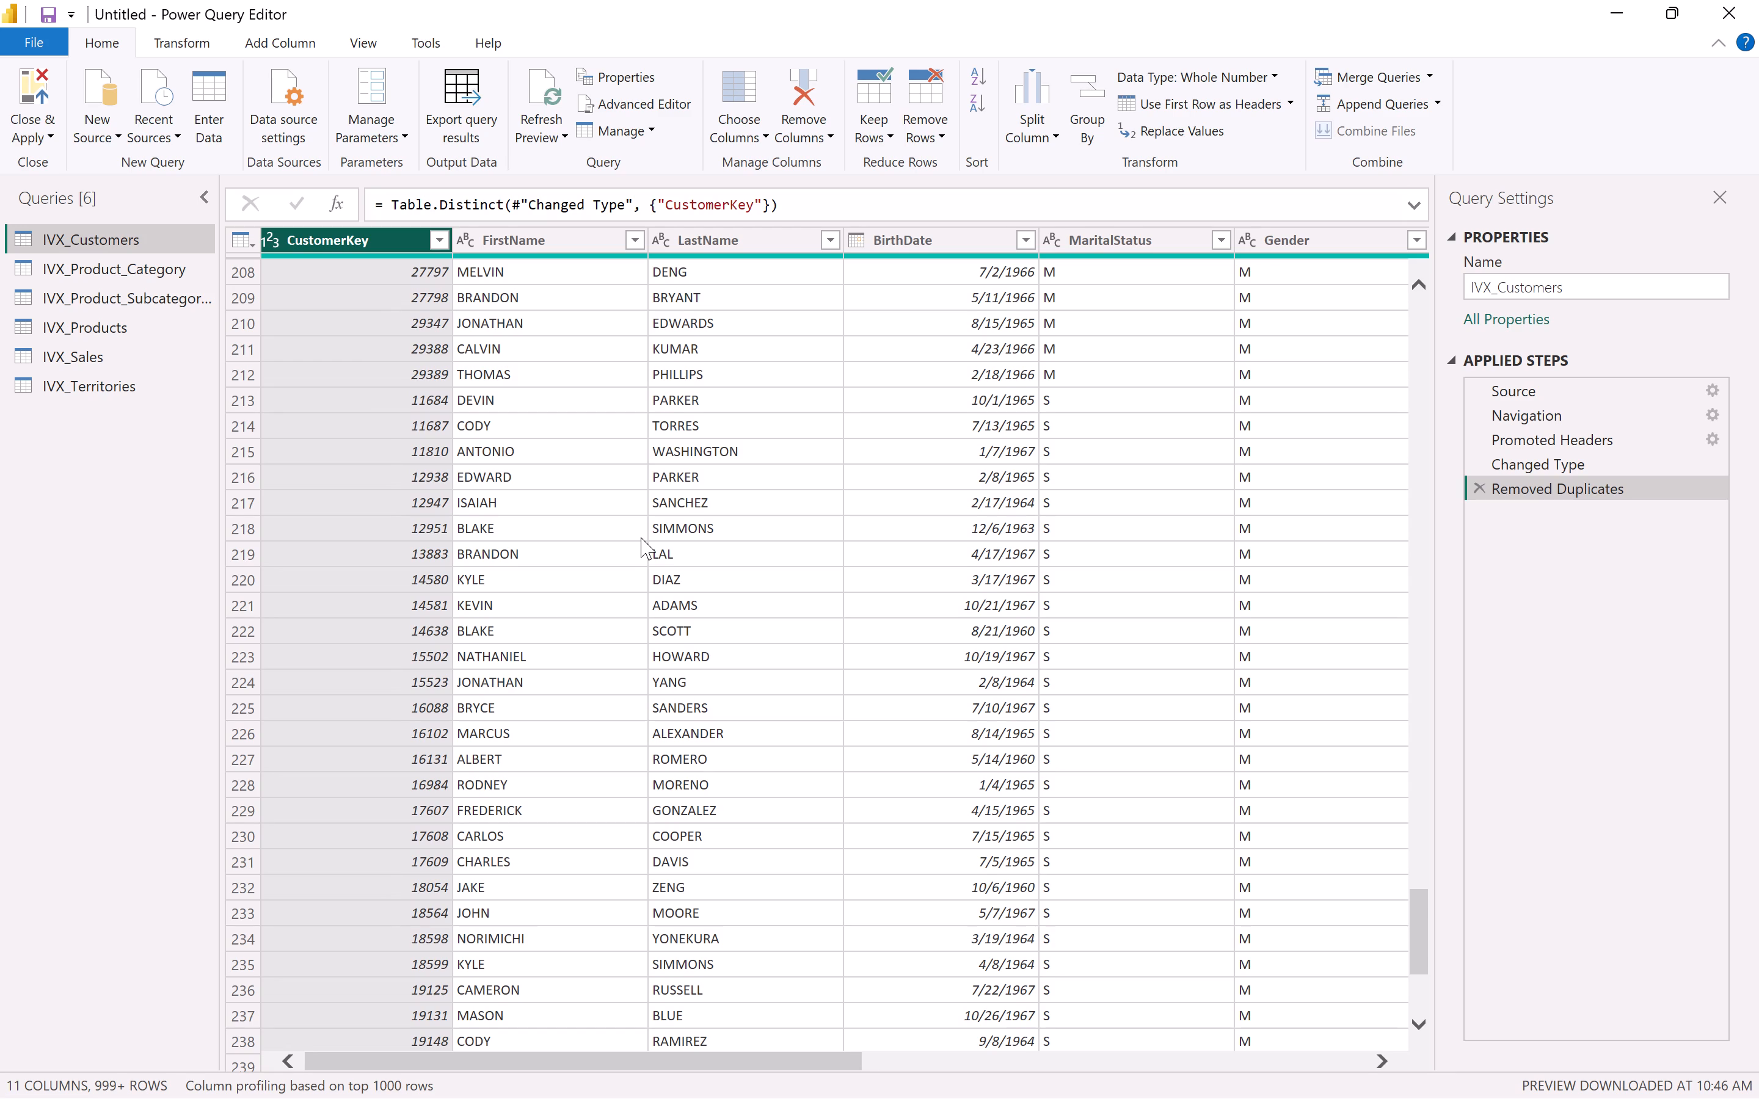
{"action": "scroll", "coordinate": [641, 537], "scroll_direction": "down", "scroll_amount": 1}
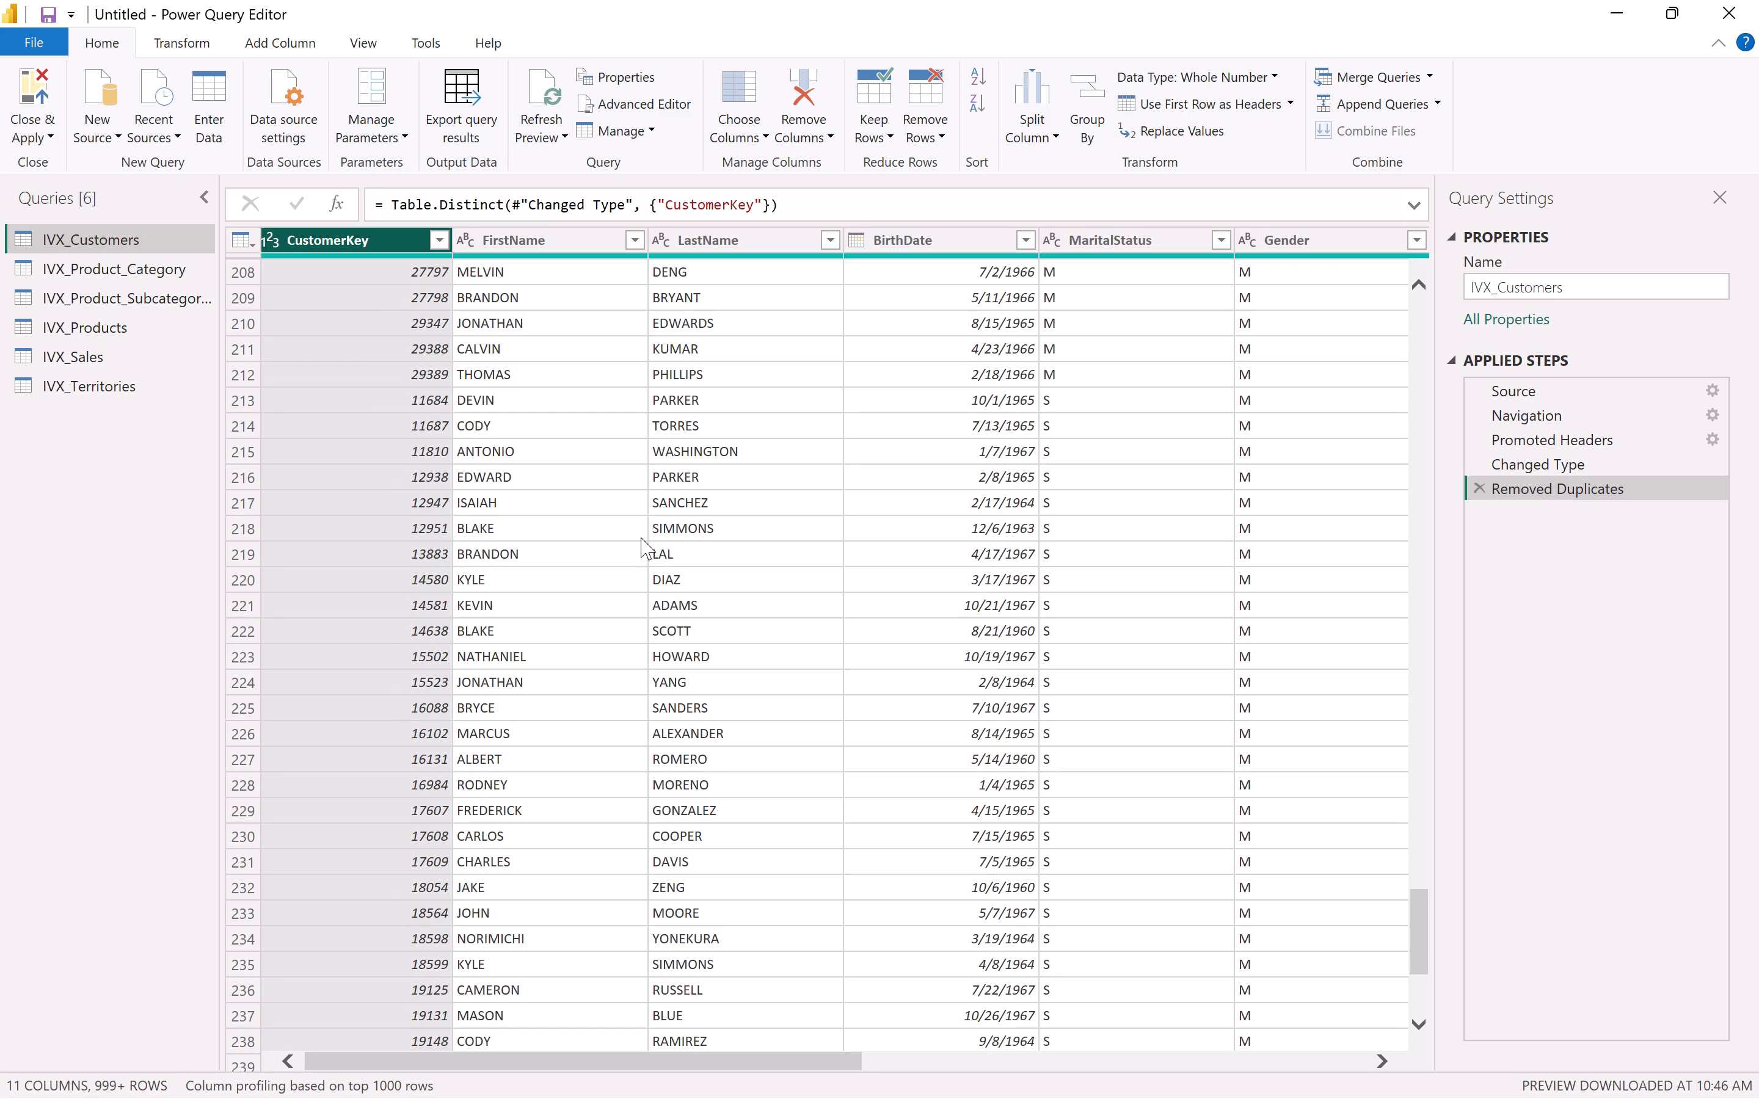
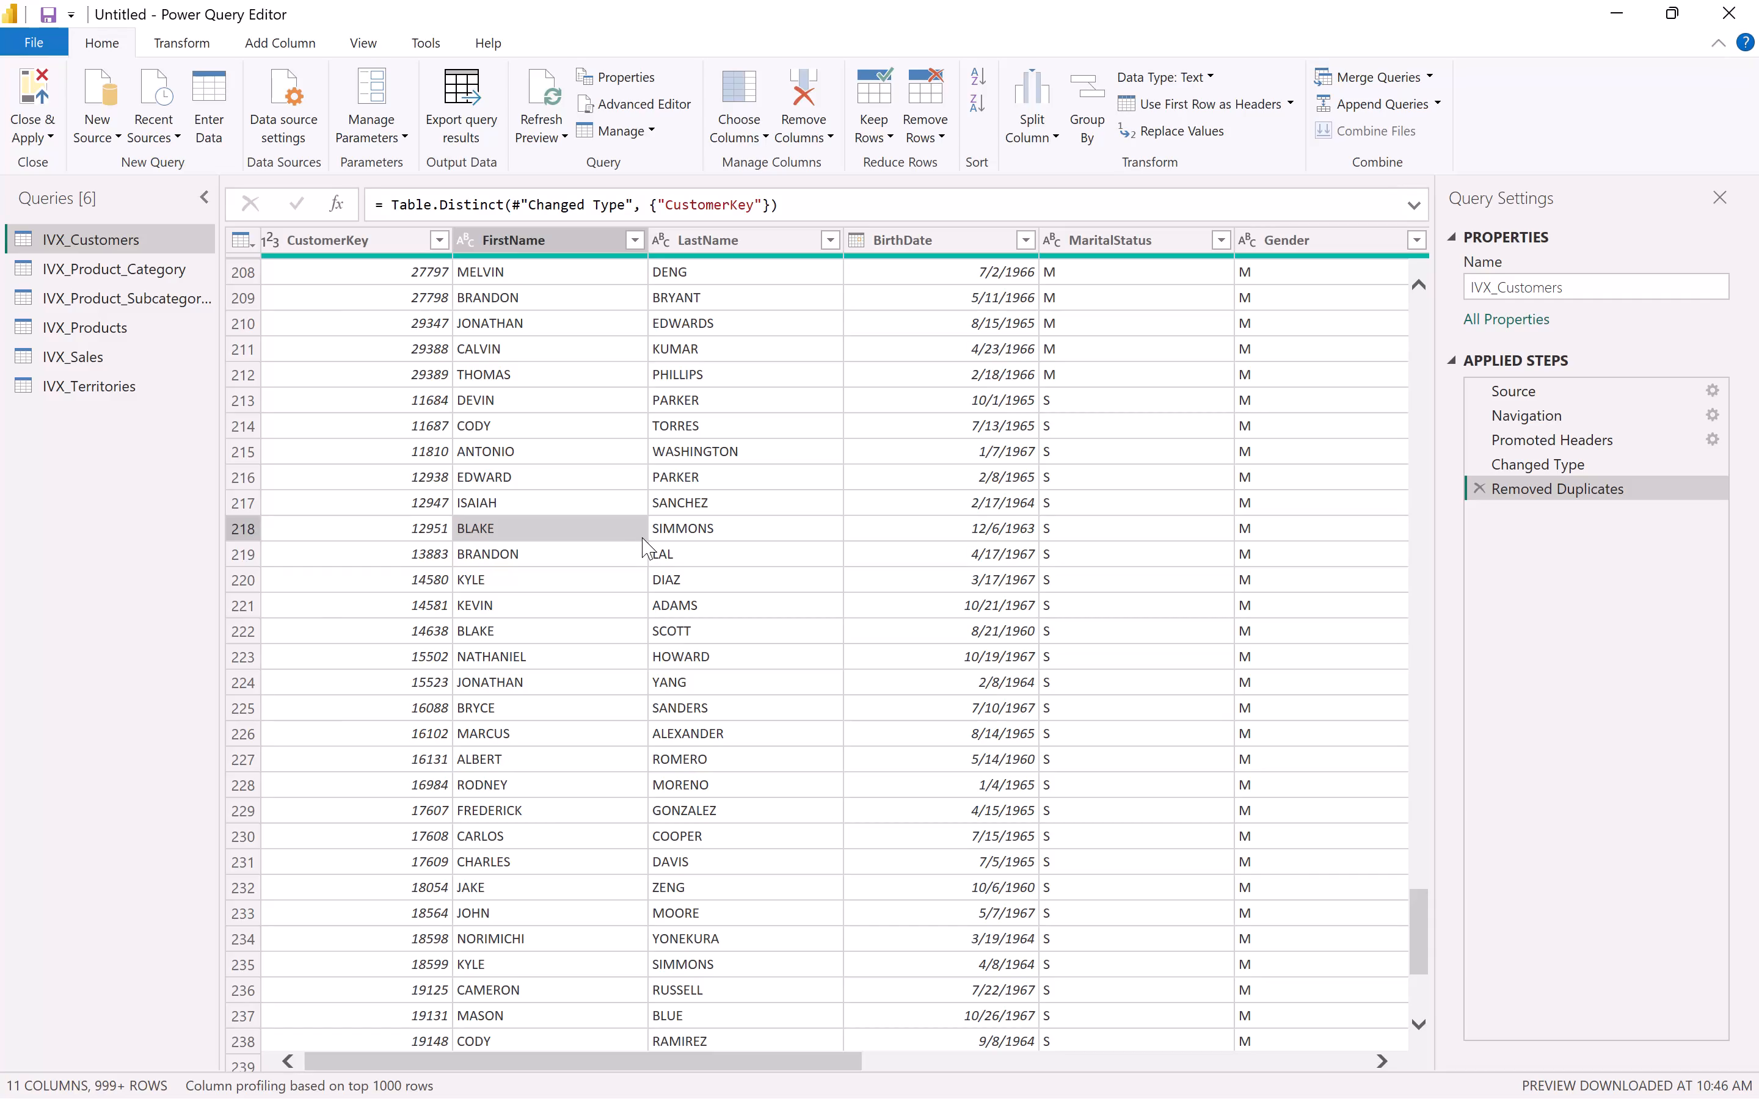
Return to the first rows of the IVX_Customers query and inspect the CustomerKey value in row 7.
{"action": "left_click", "coordinate": [122, 715]}
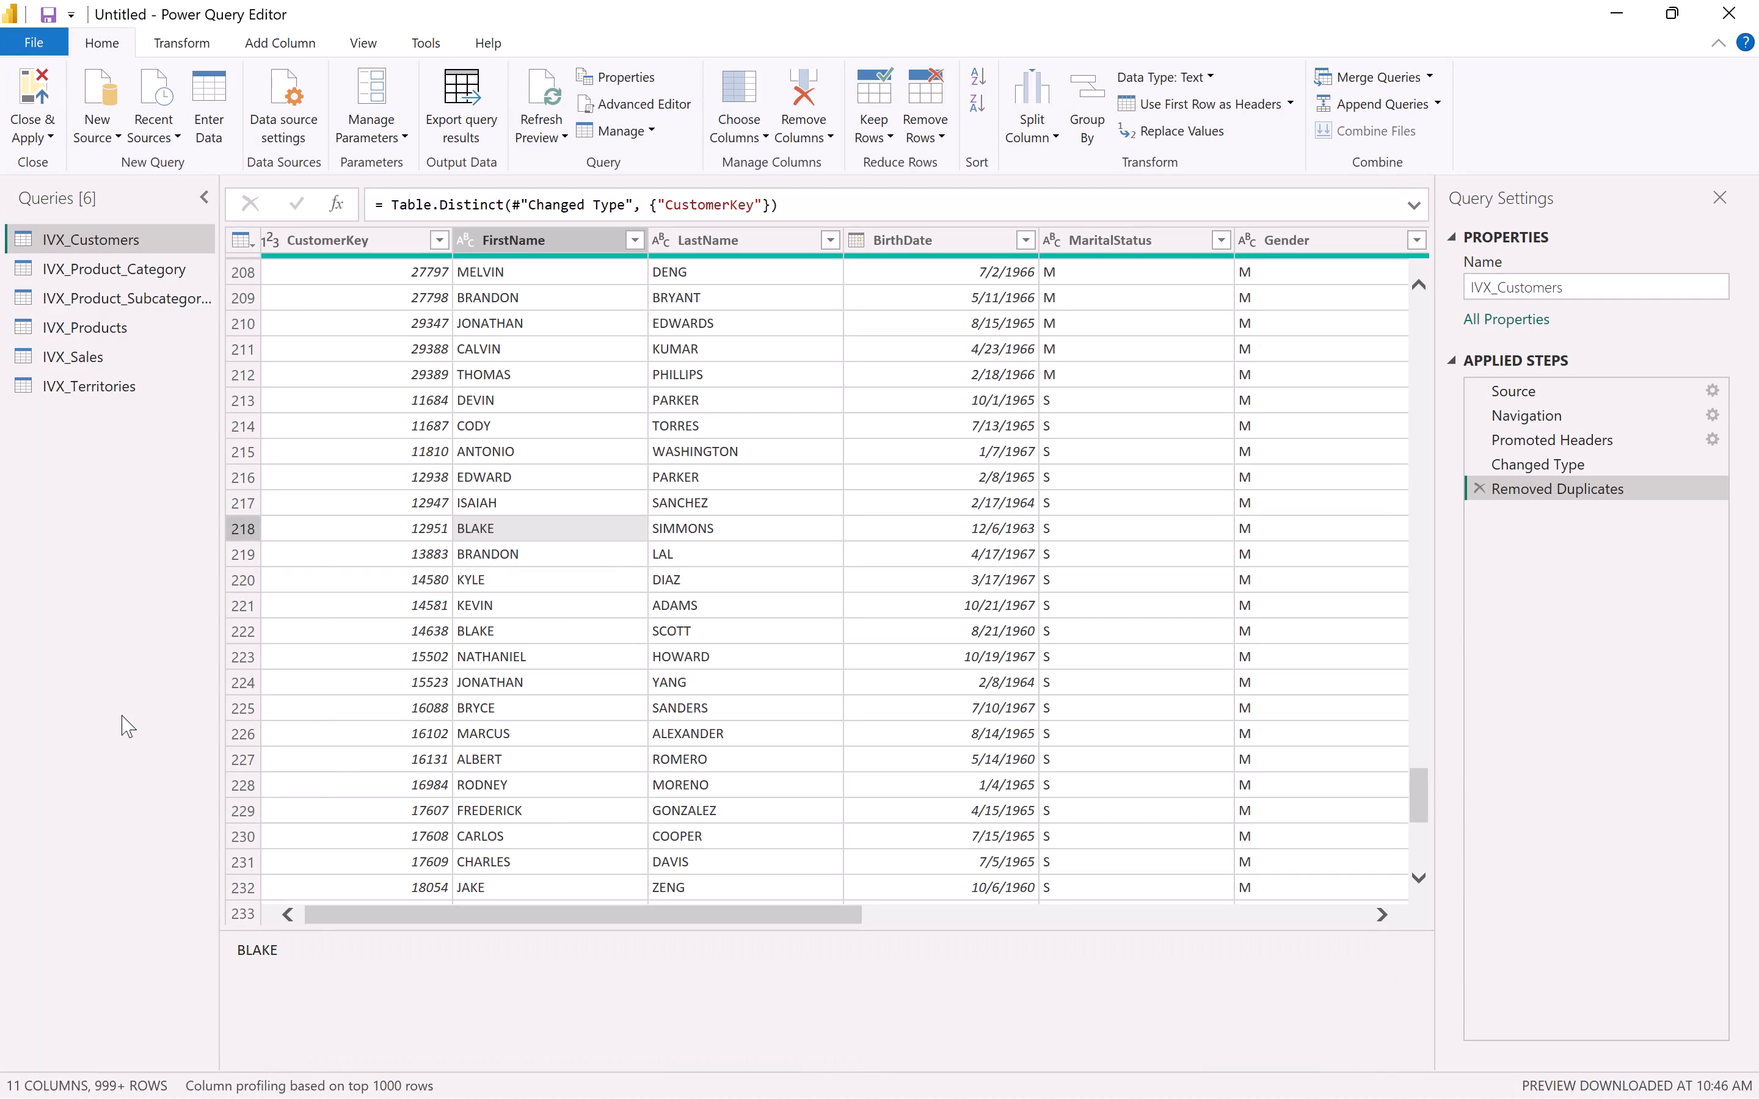
{"action": "scroll", "coordinate": [340, 705], "scroll_direction": "right", "scroll_amount": 6}
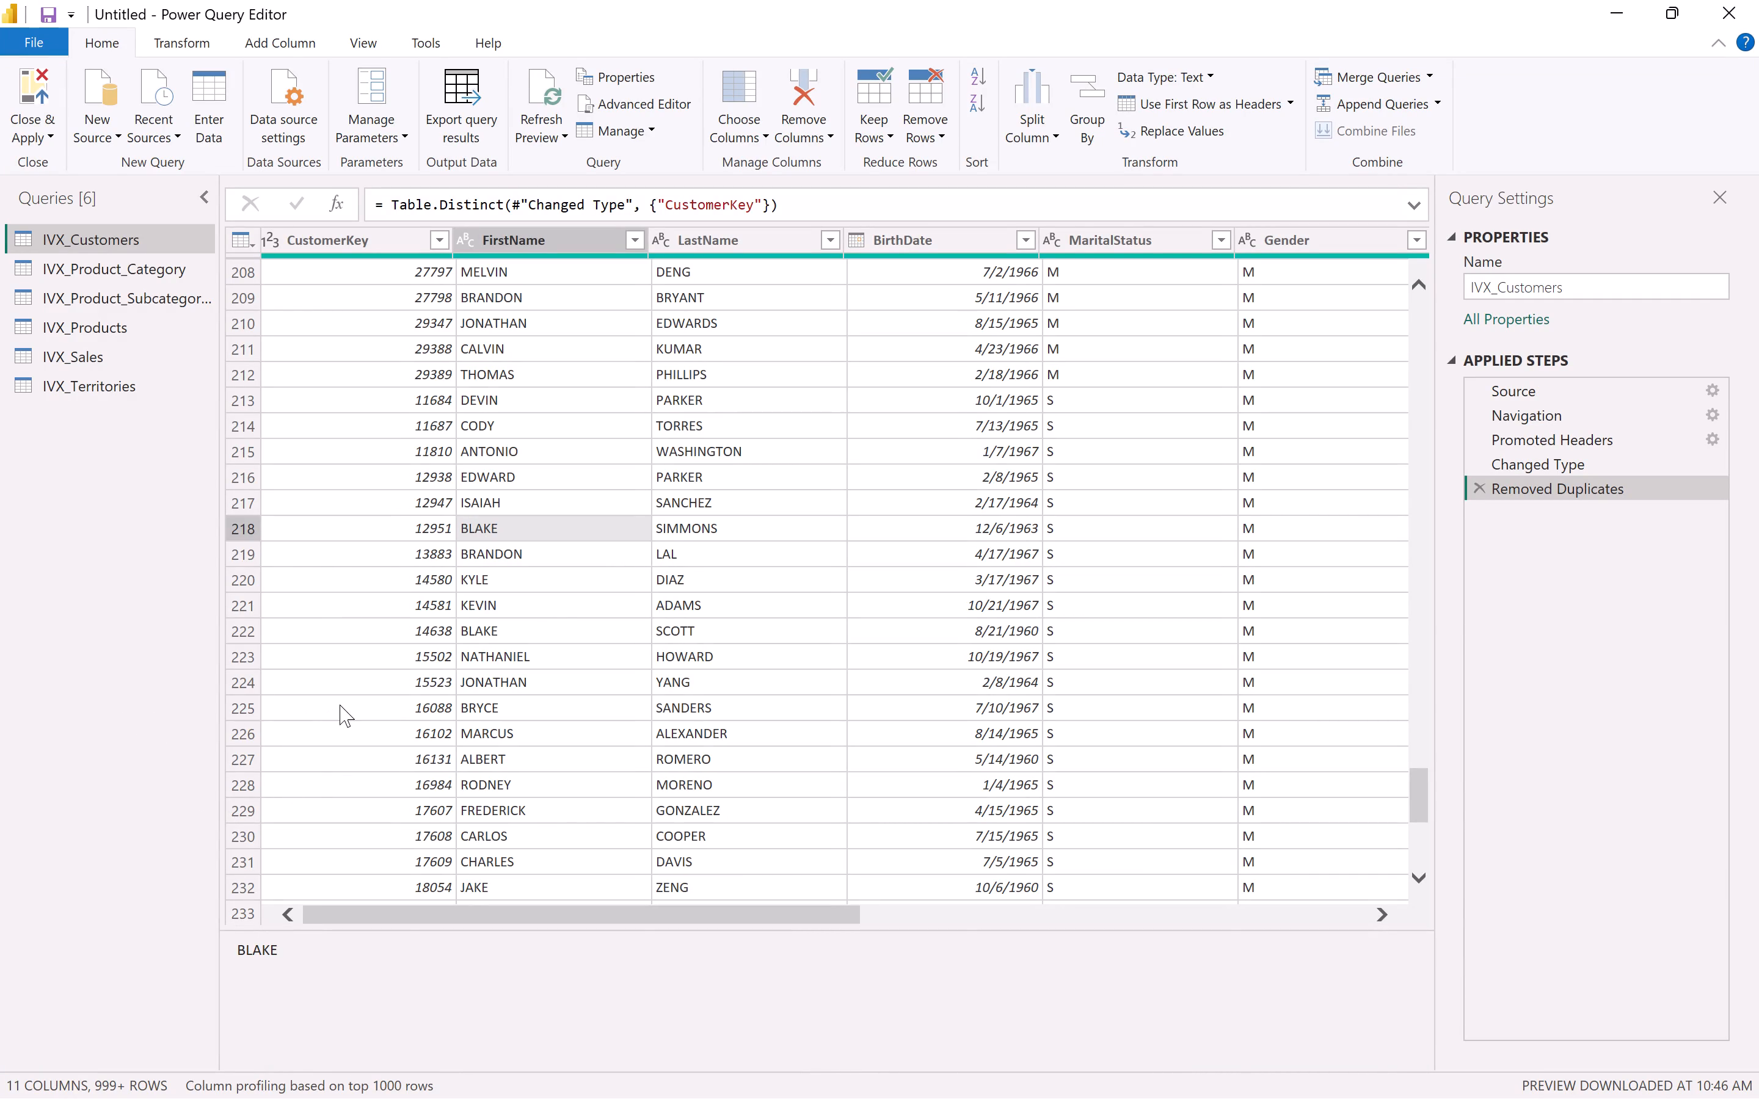
{"action": "scroll", "coordinate": [340, 705], "scroll_direction": "down", "scroll_amount": 5}
{"action": "scroll", "coordinate": [340, 705], "scroll_direction": "up", "scroll_amount": 20}
{"action": "scroll", "coordinate": [340, 705], "scroll_direction": "up", "scroll_amount": 4}
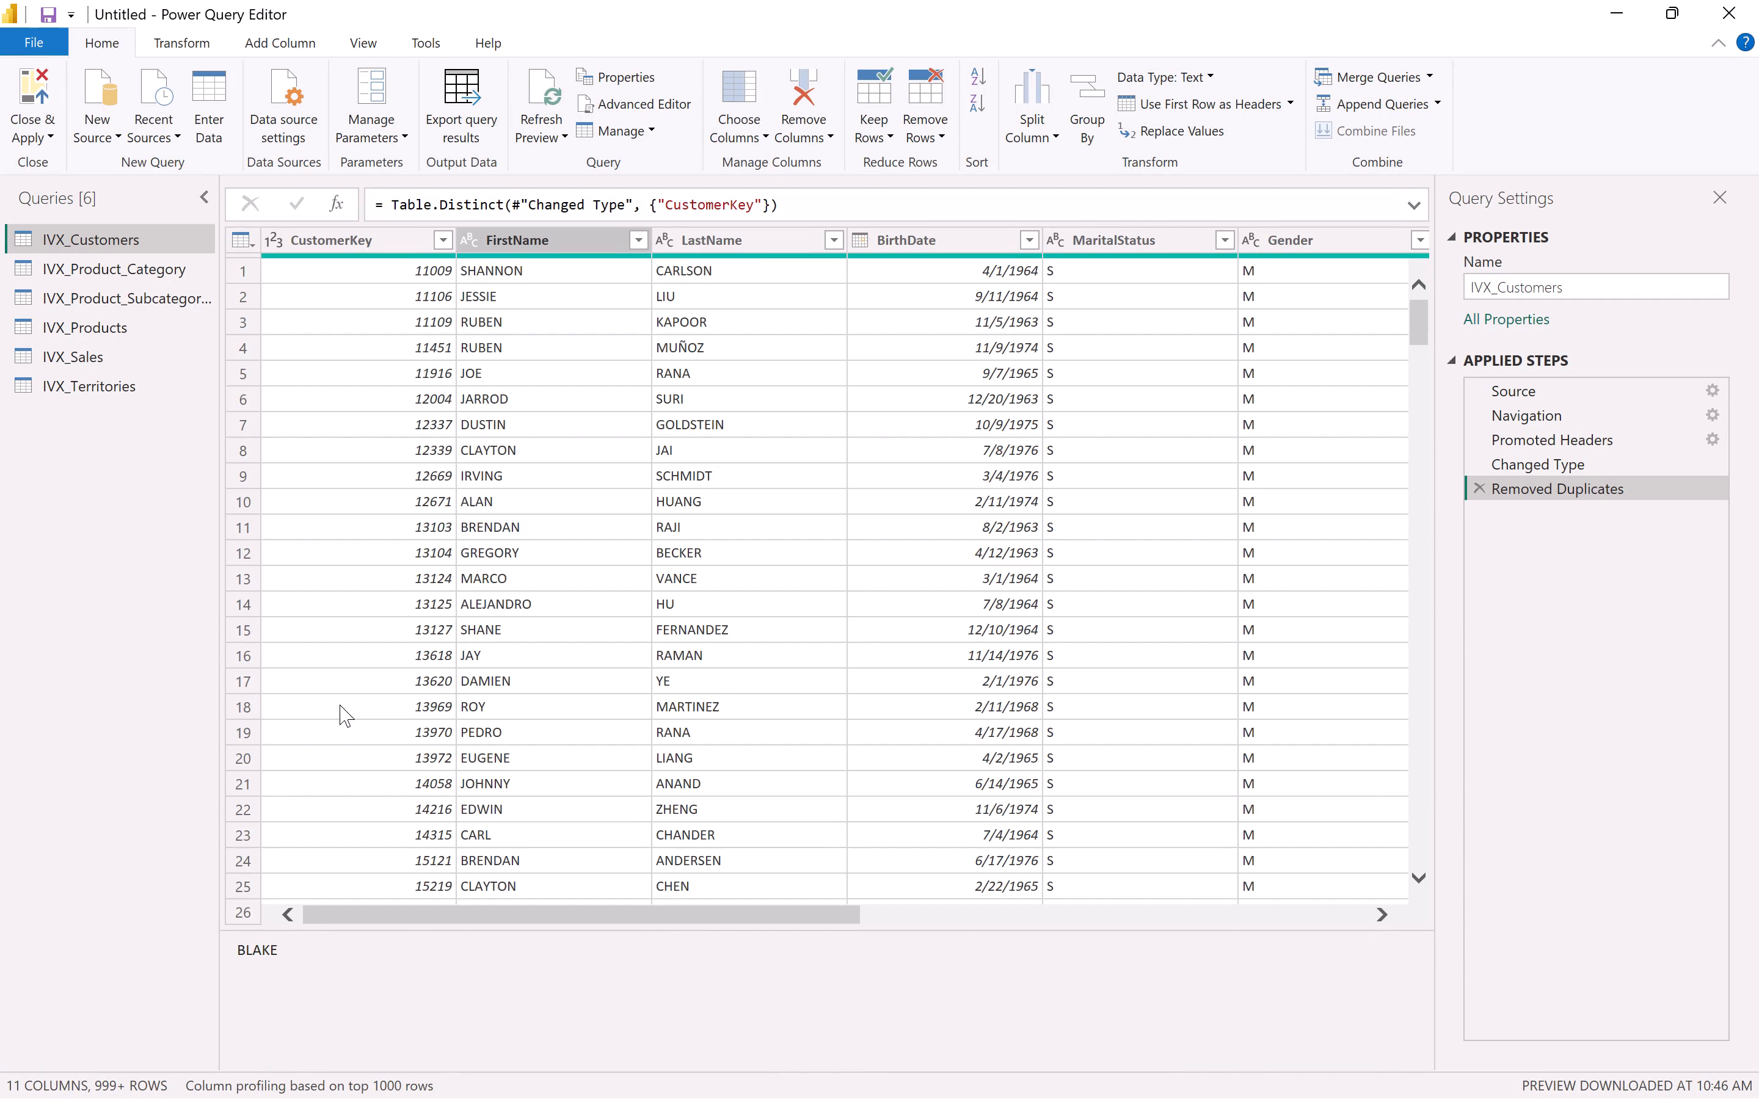
{"action": "scroll", "coordinate": [340, 705], "scroll_direction": "up", "scroll_amount": 5}
{"action": "left_click", "coordinate": [382, 418]}
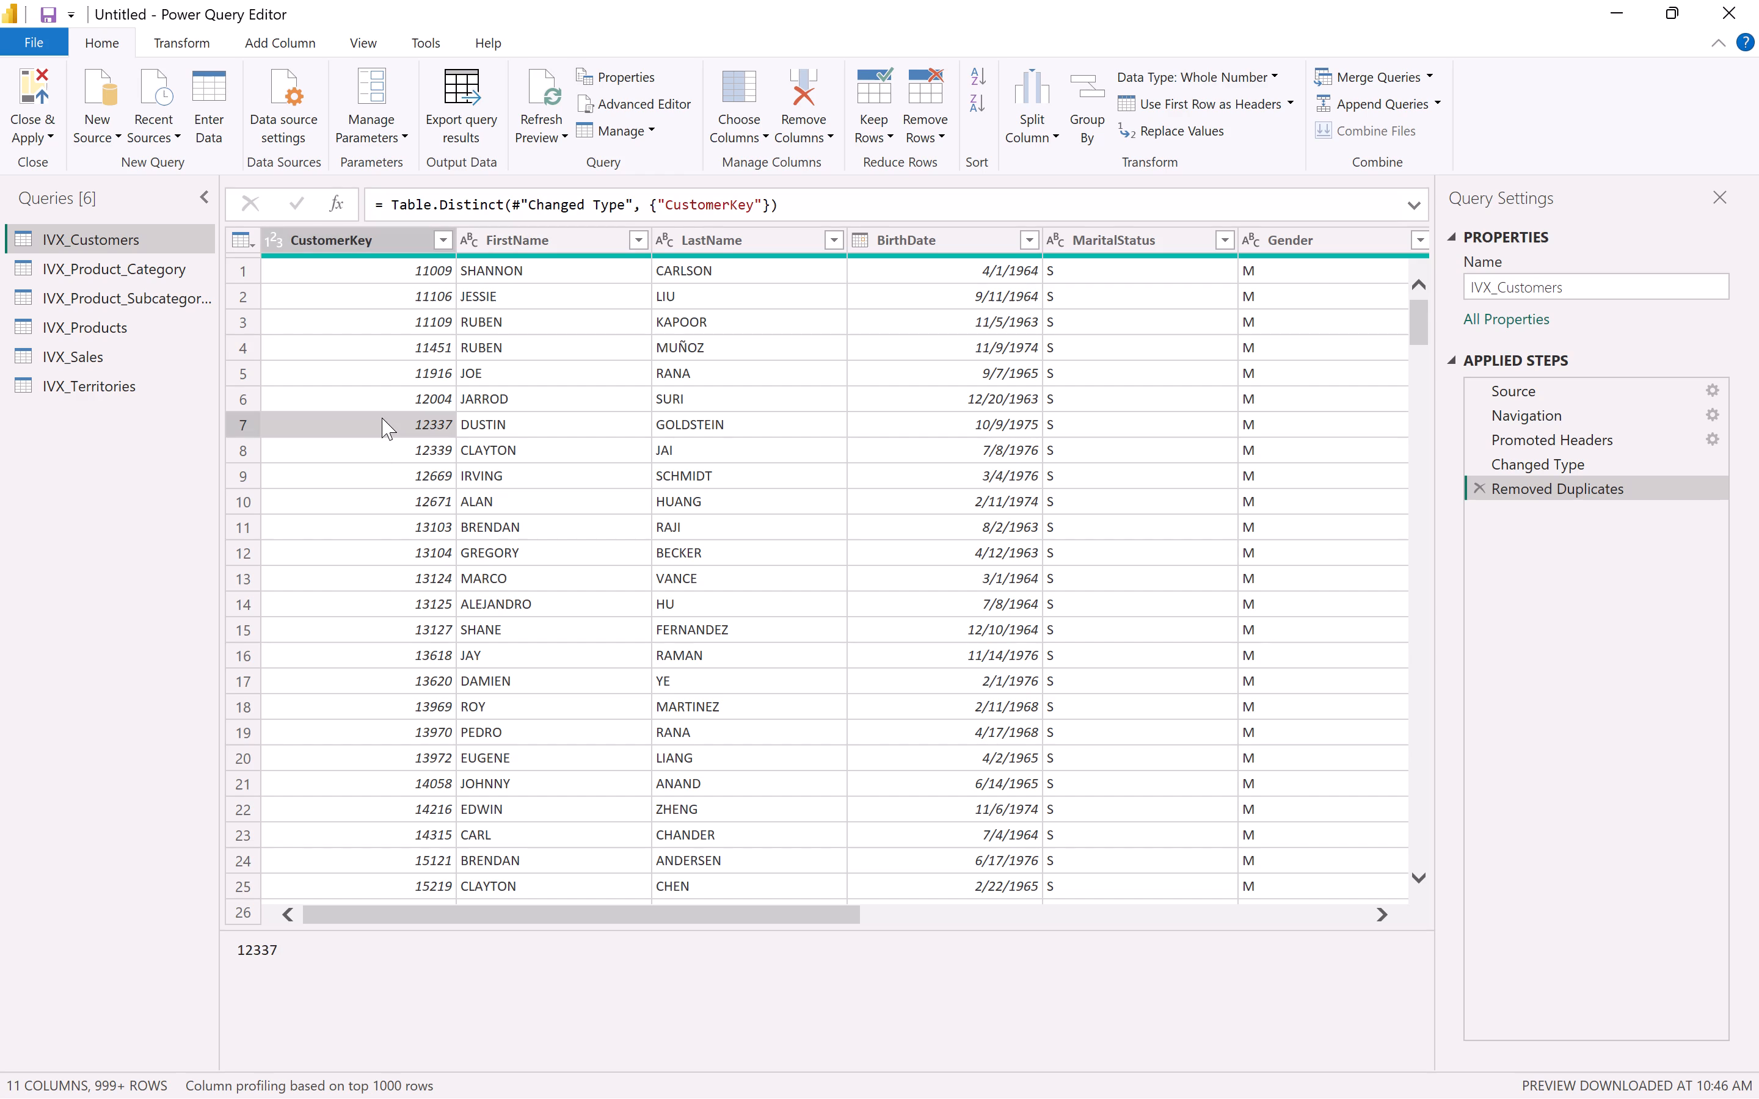
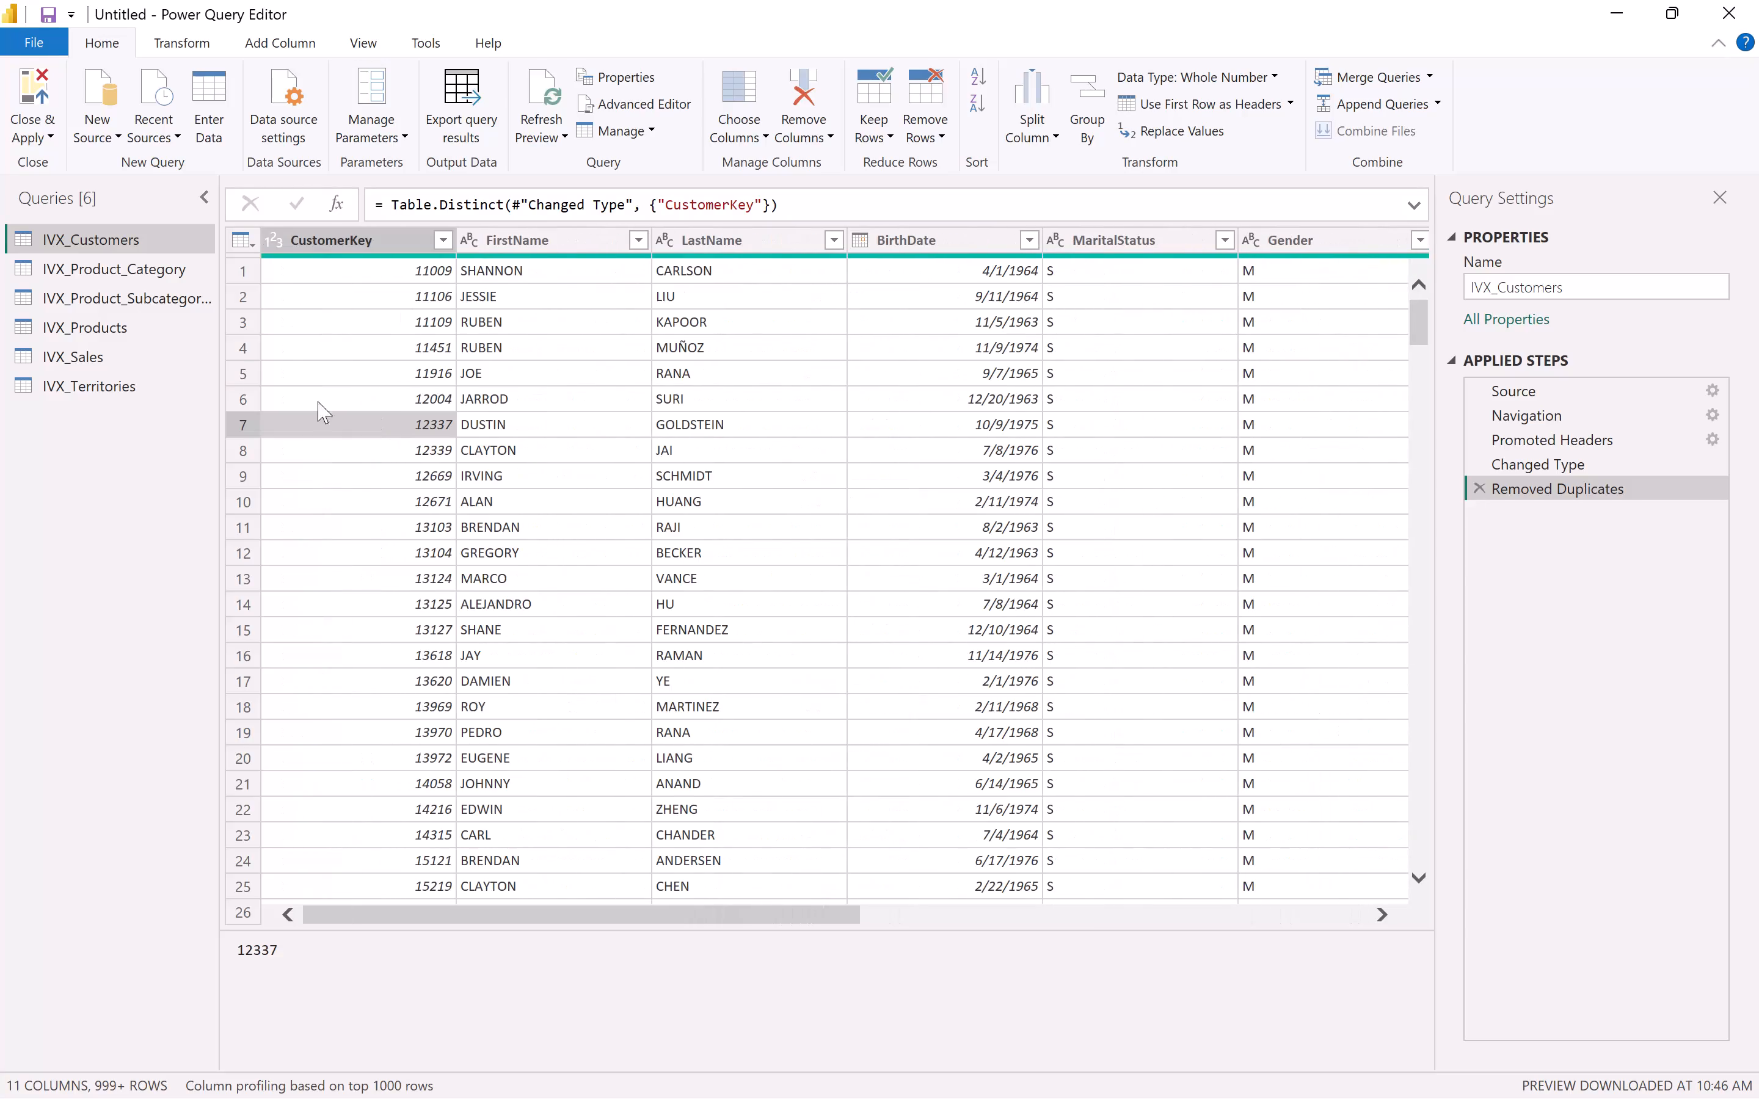
Open the IVX_Territories query and inspect the SalesTerritoryKey value in row 11.
{"action": "left_click", "coordinate": [71, 363]}
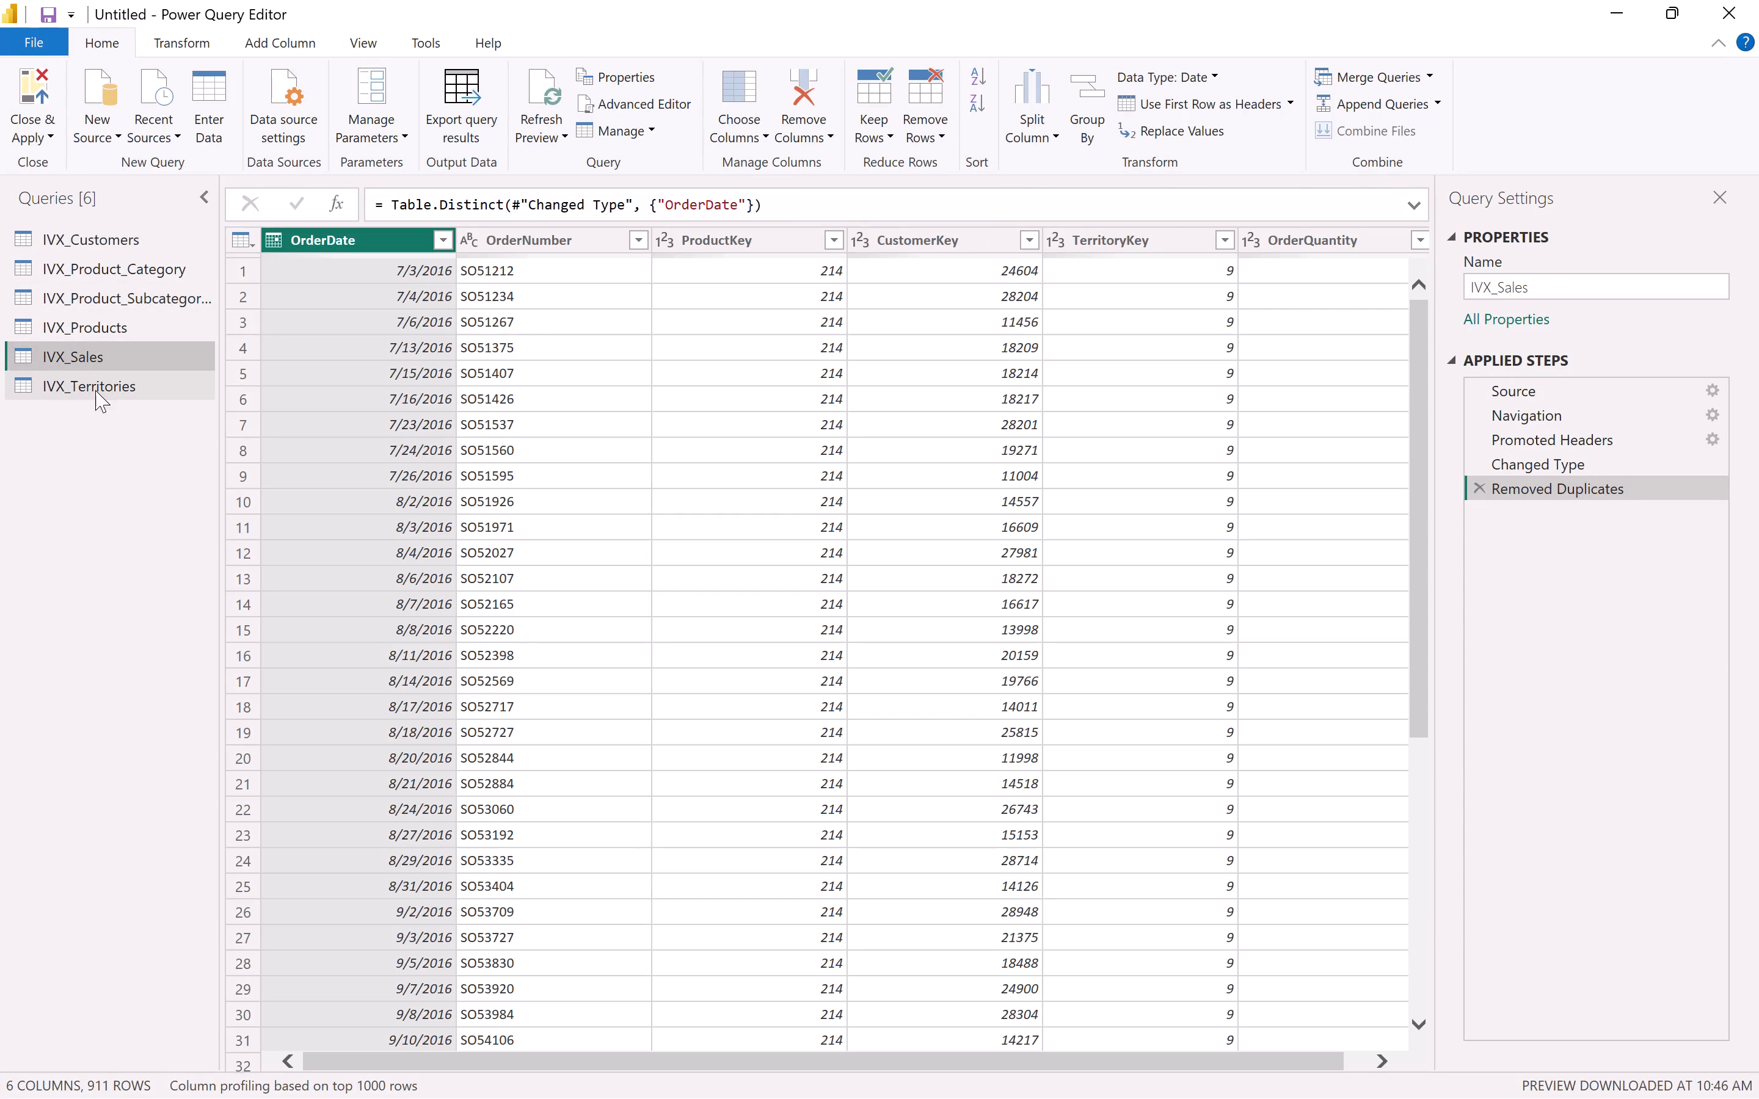
{"action": "left_click", "coordinate": [95, 383]}
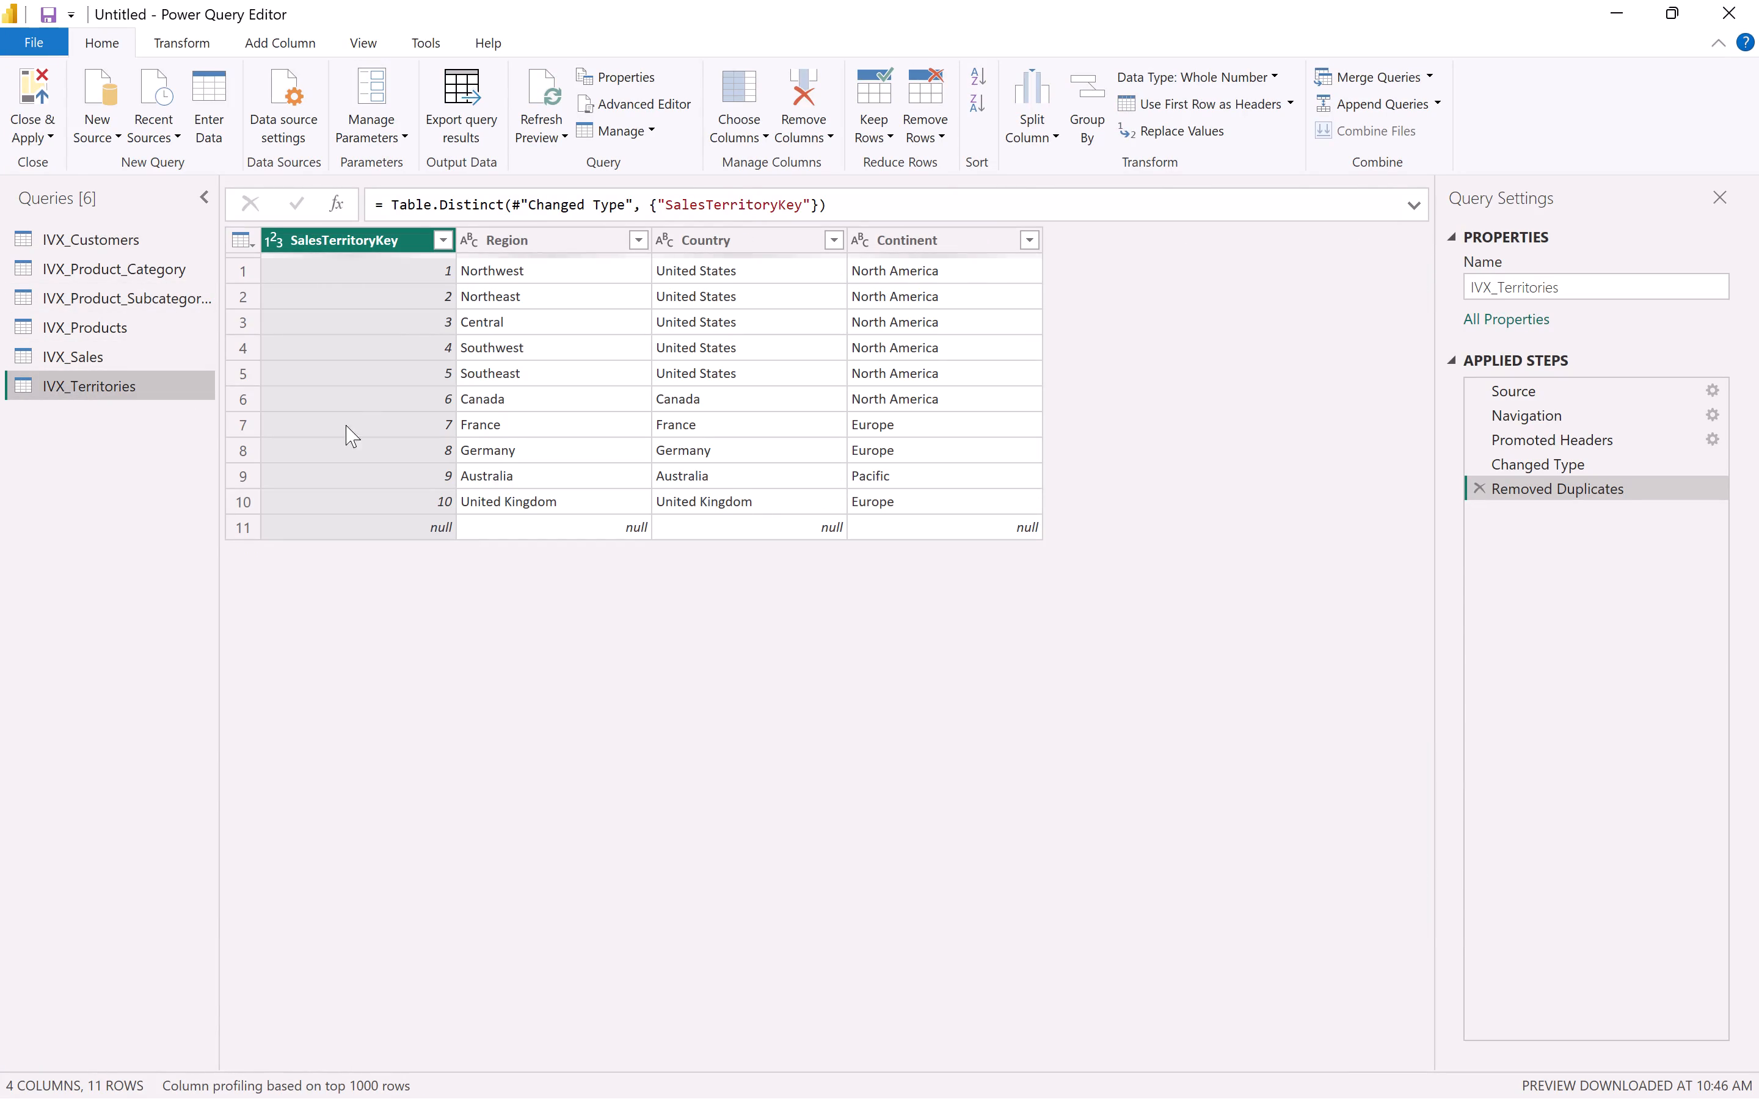
{"action": "left_click", "coordinate": [388, 533]}
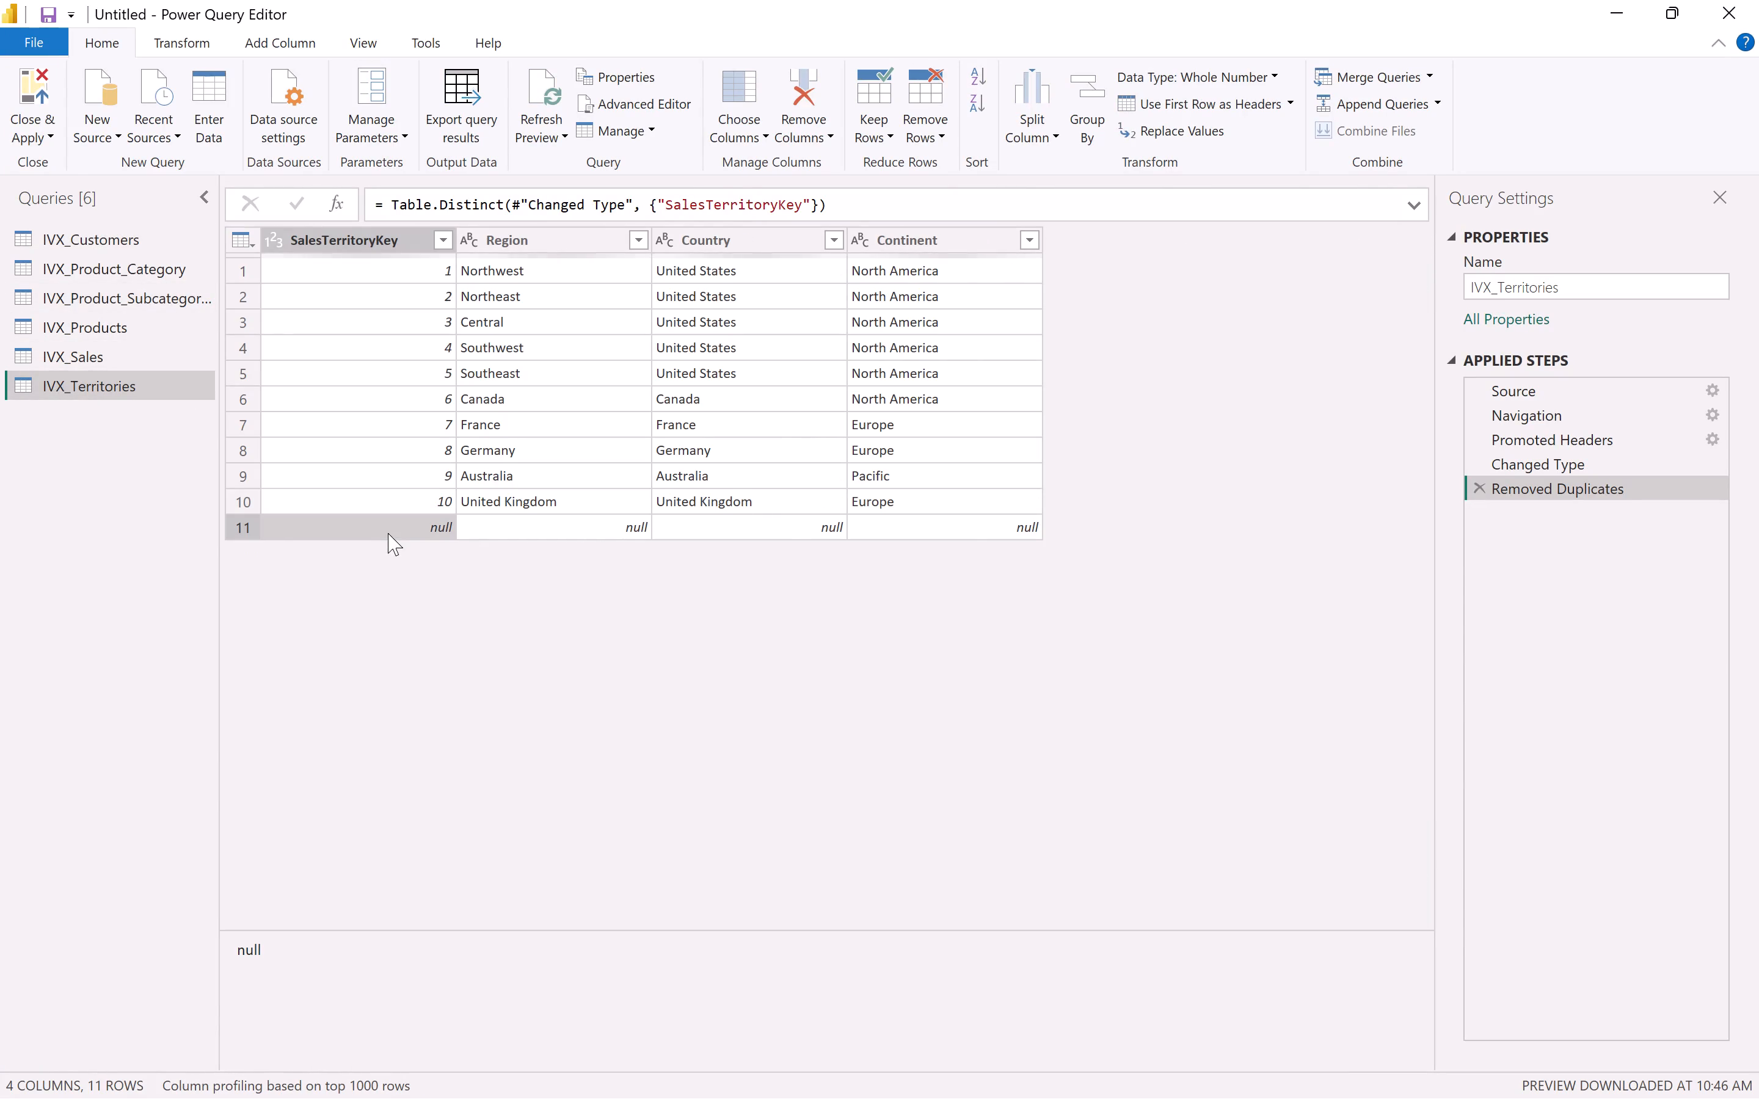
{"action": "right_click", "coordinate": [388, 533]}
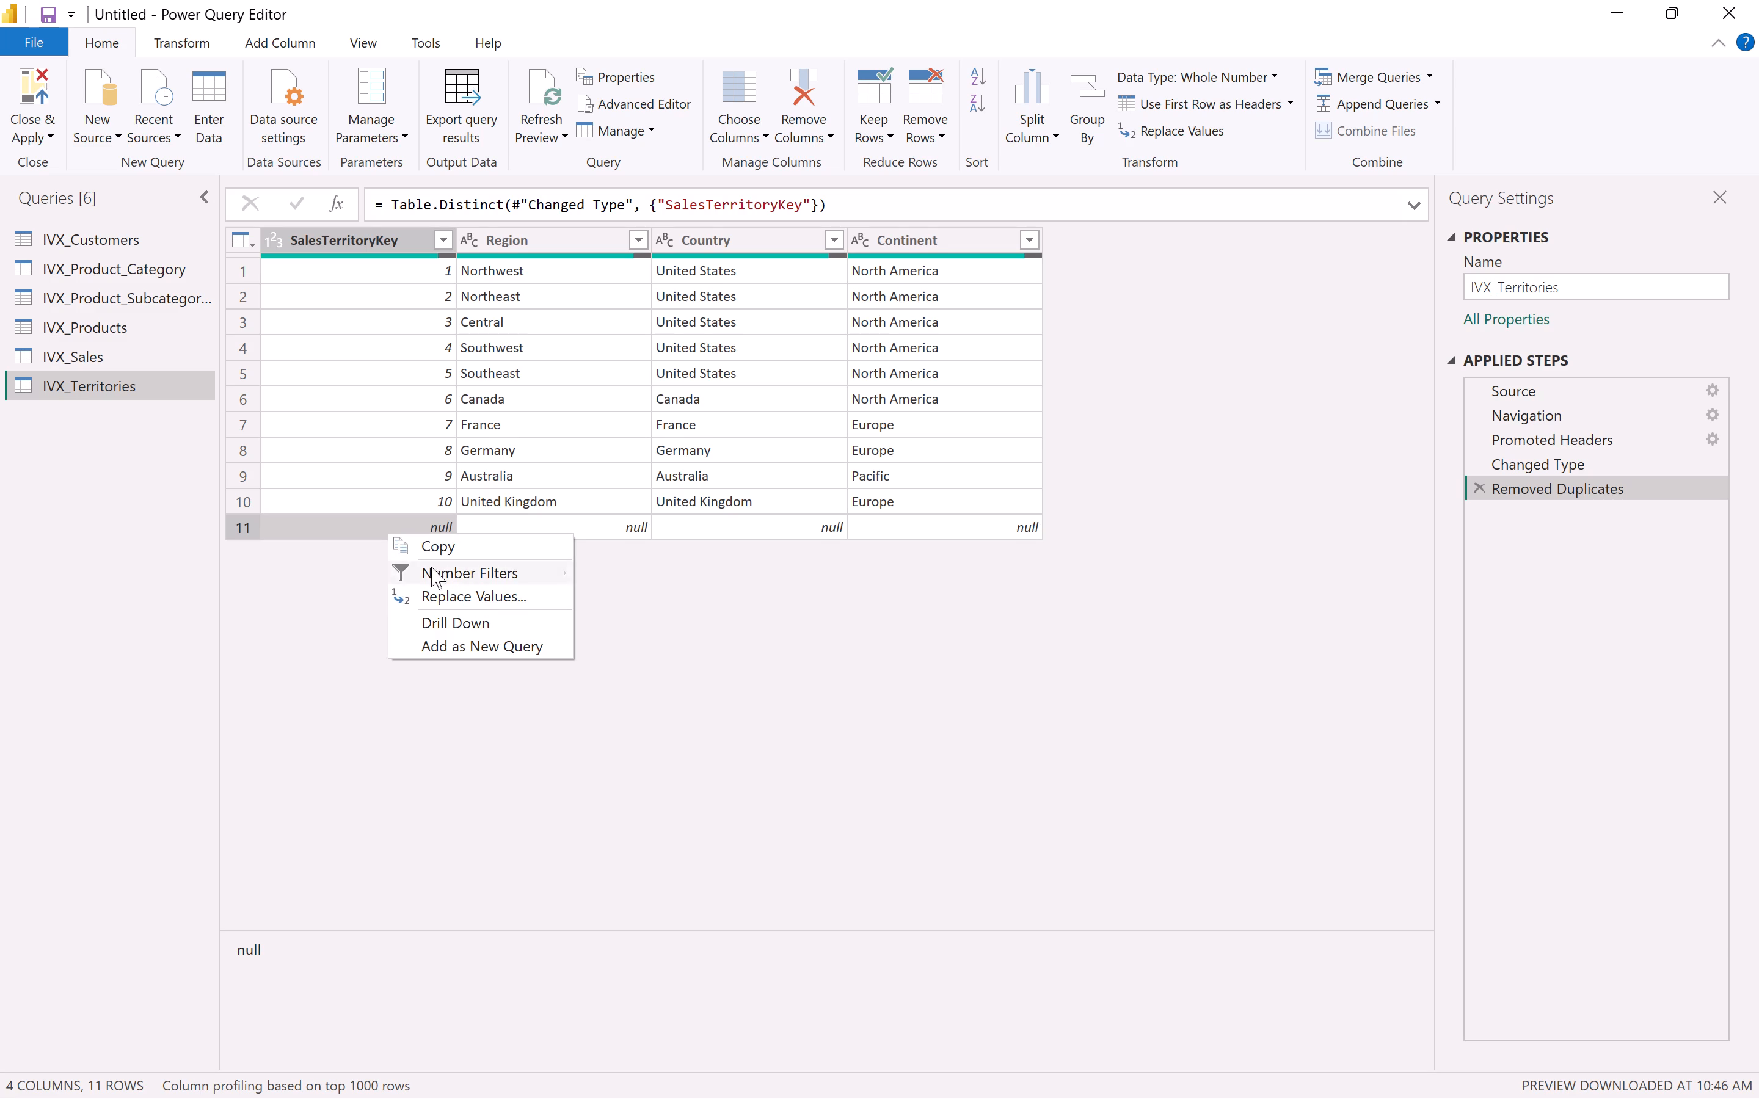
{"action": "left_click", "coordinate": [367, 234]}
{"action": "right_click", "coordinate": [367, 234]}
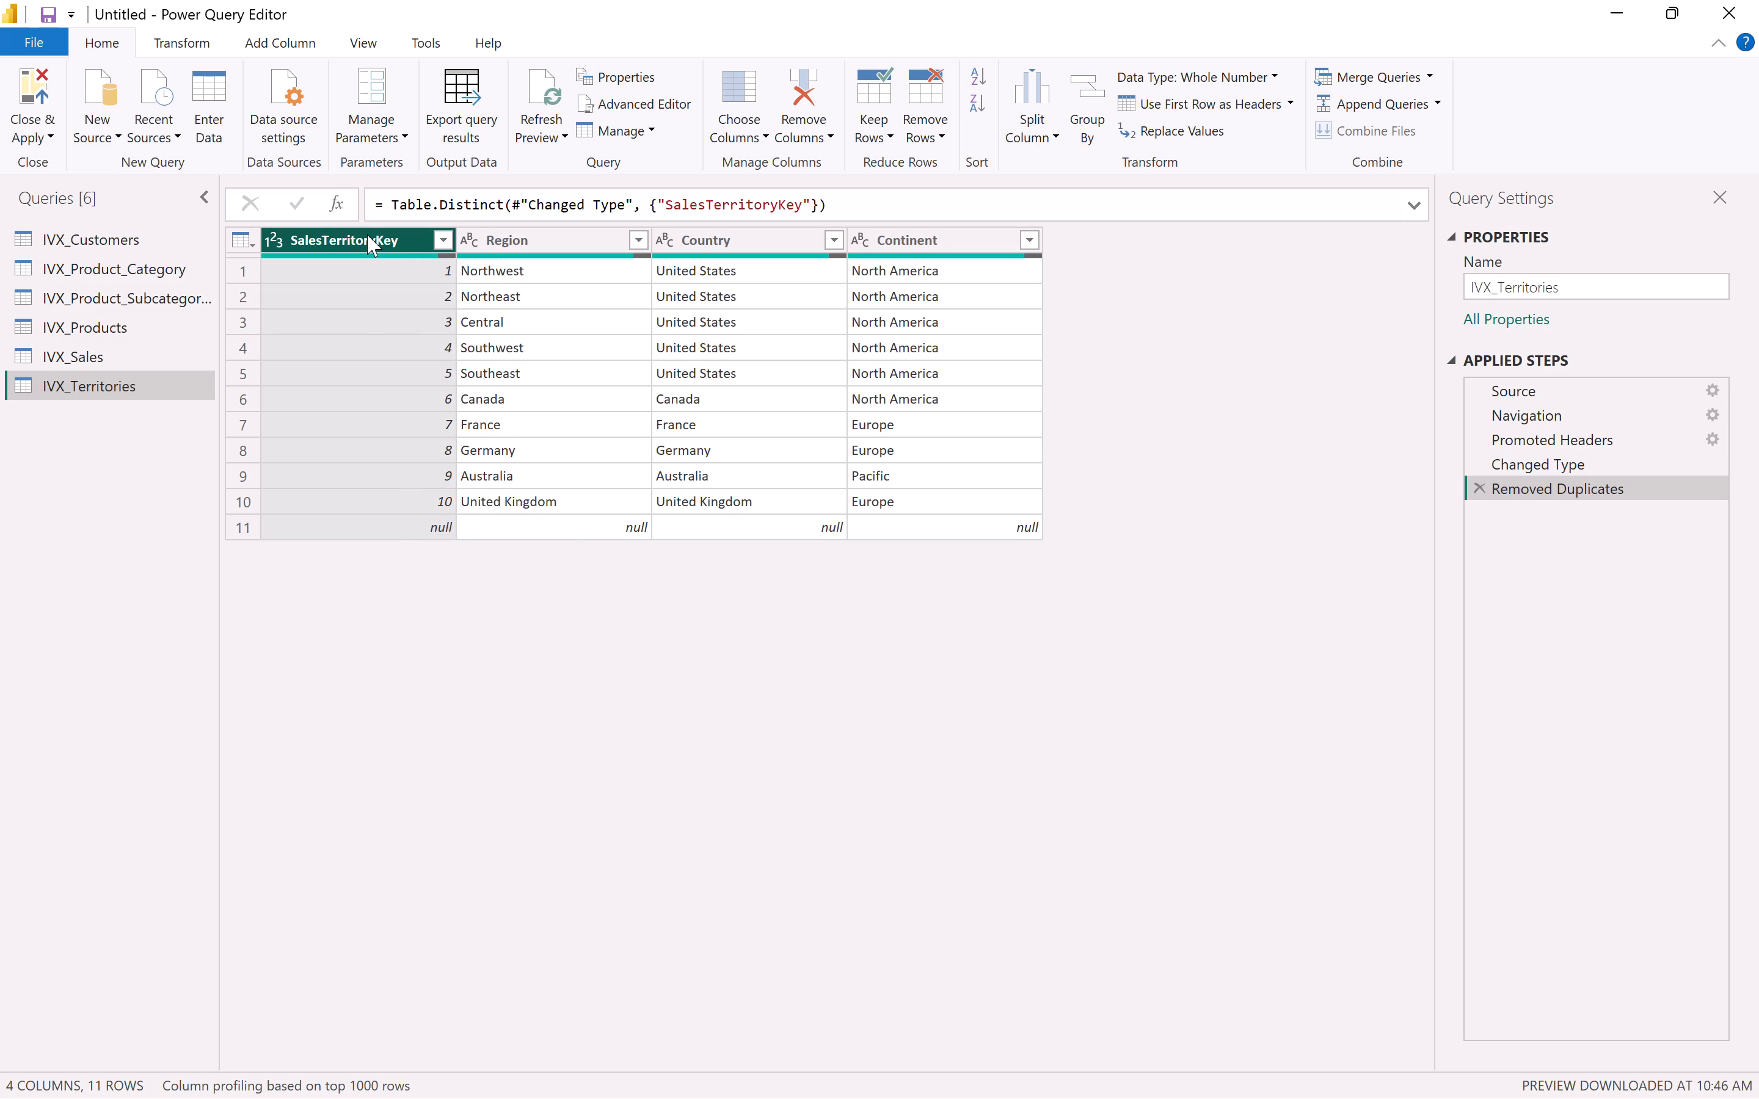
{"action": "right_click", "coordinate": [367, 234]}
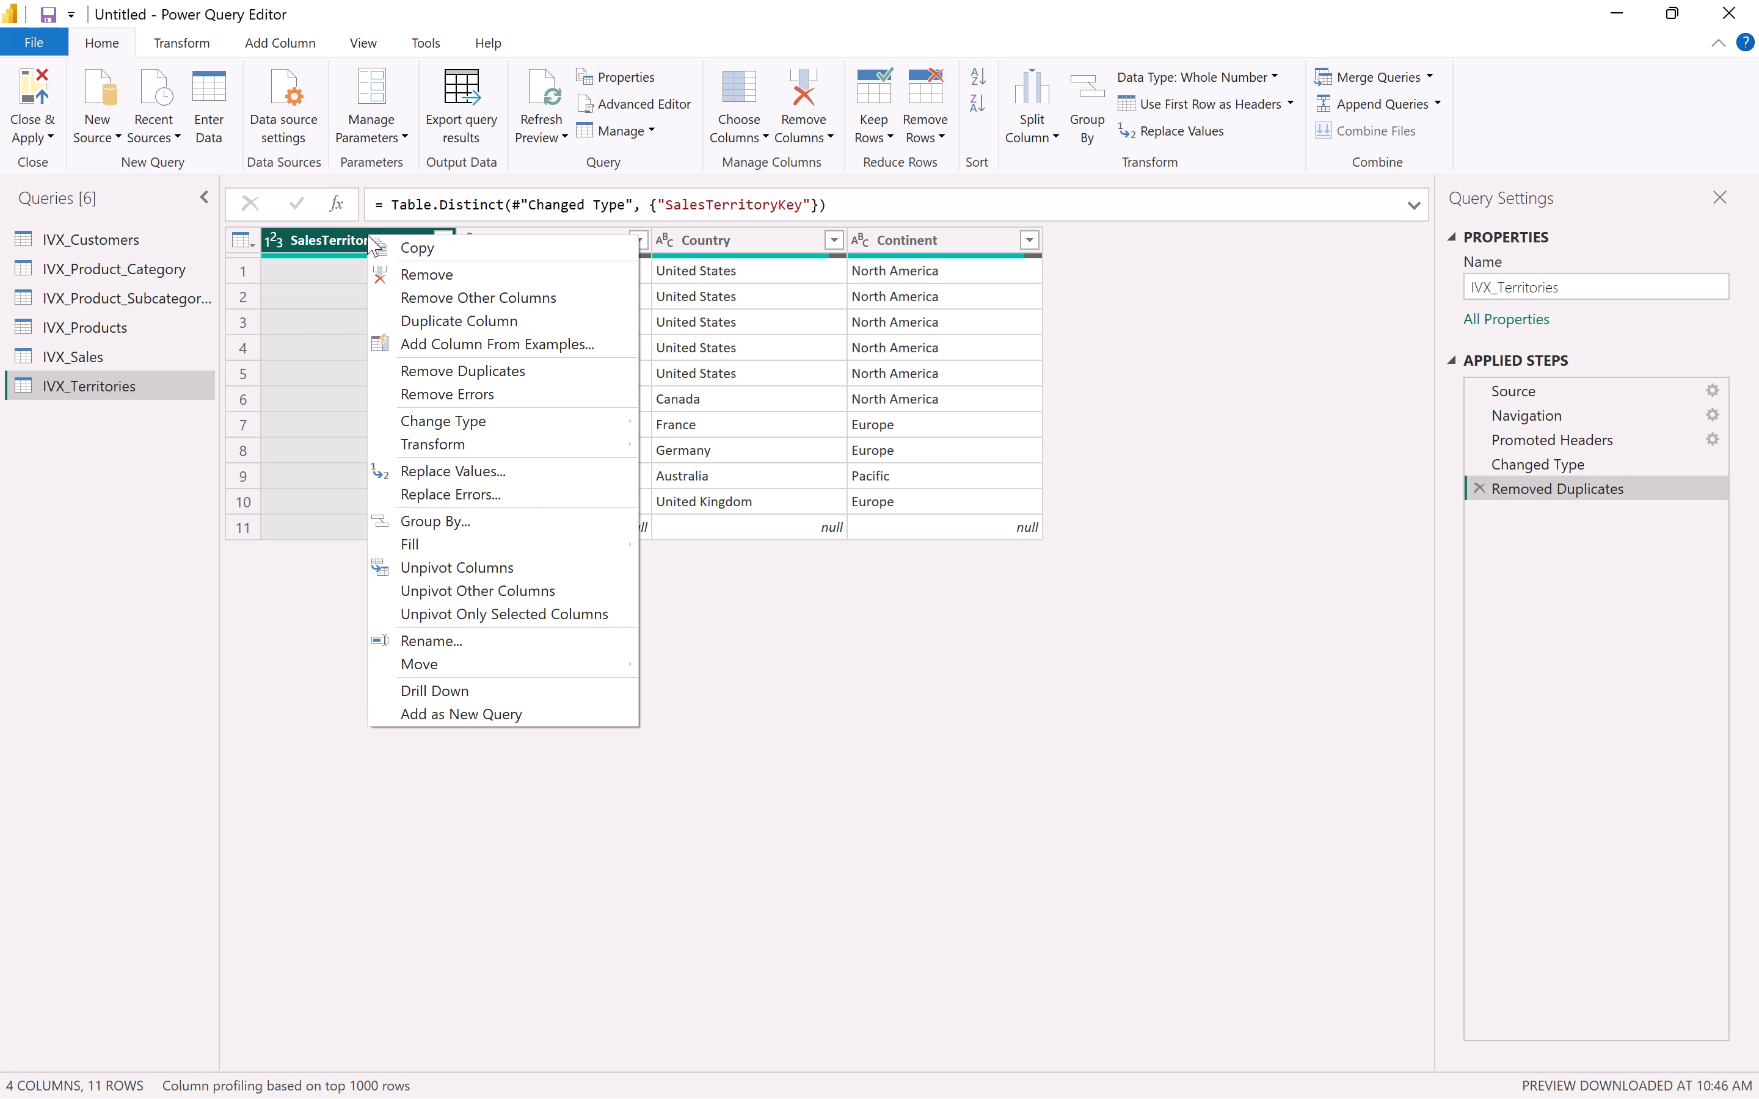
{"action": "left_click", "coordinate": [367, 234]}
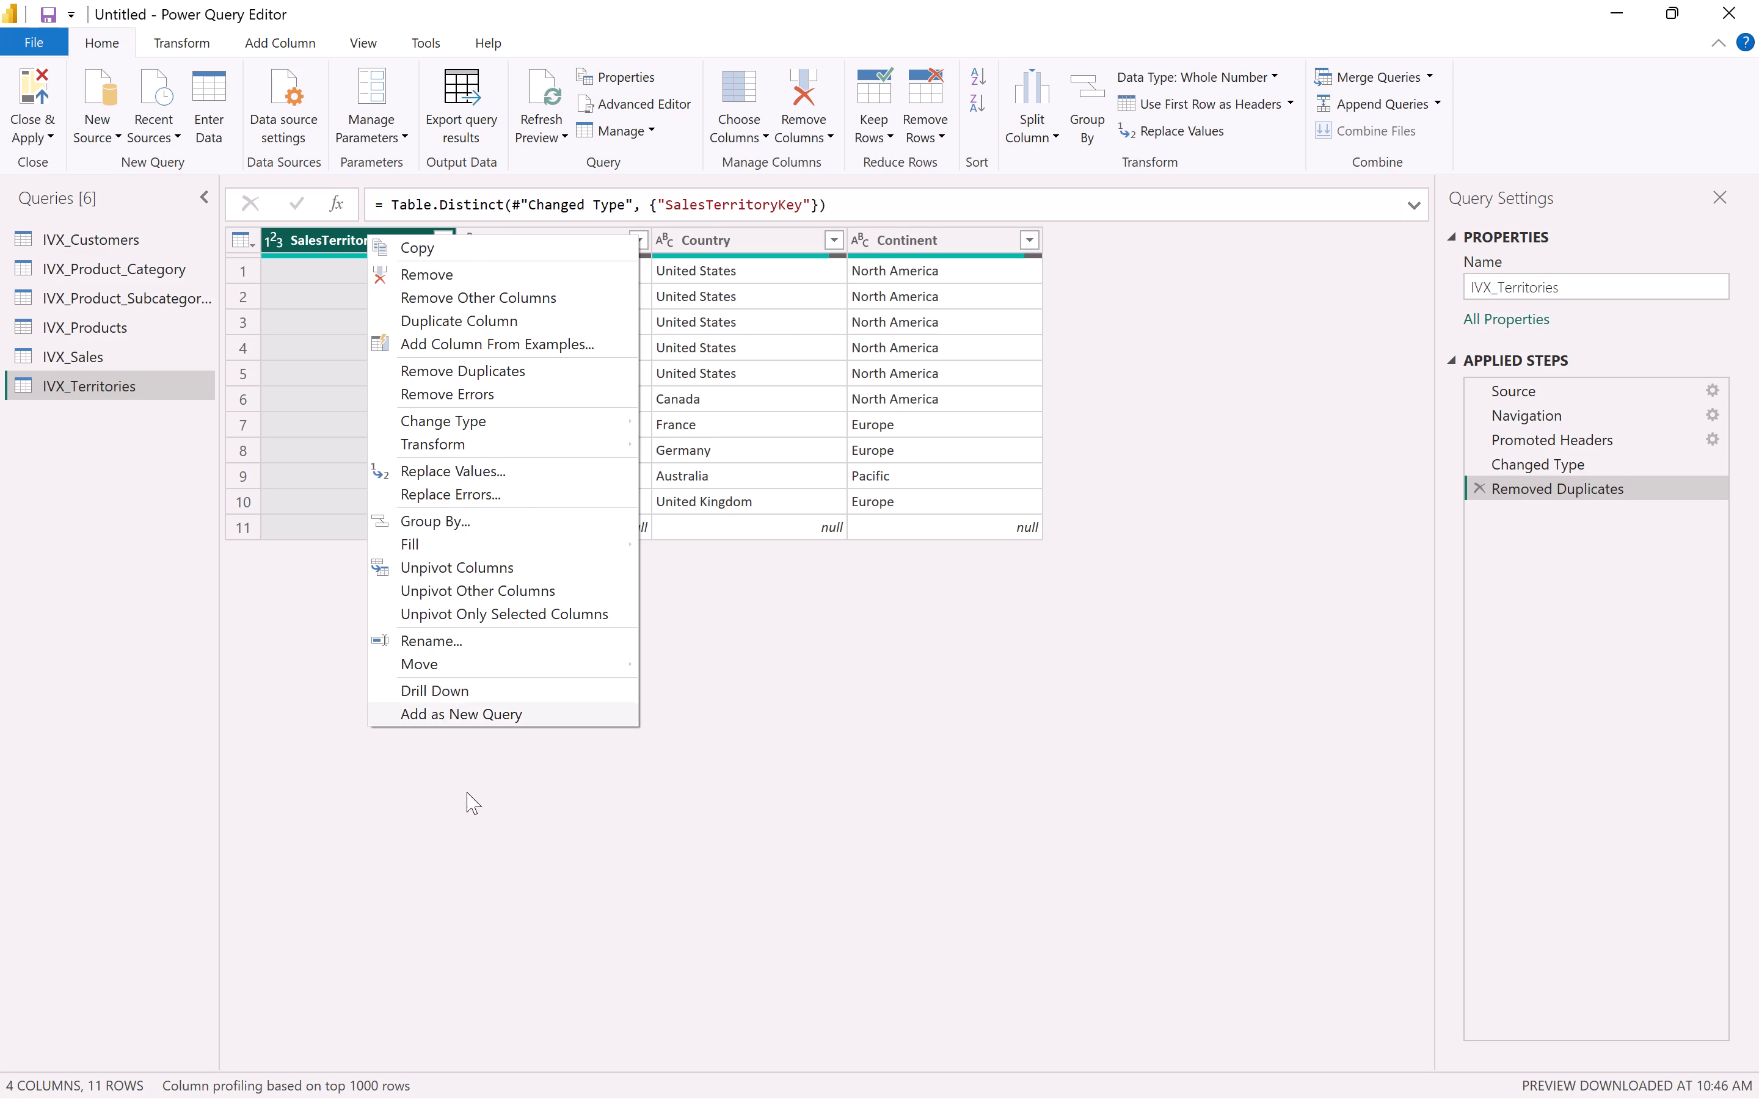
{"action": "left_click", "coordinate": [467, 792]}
Filter the SalesTerritoryKey column of IVX_Territories to remove empty values.
{"action": "left_click", "coordinate": [439, 236]}
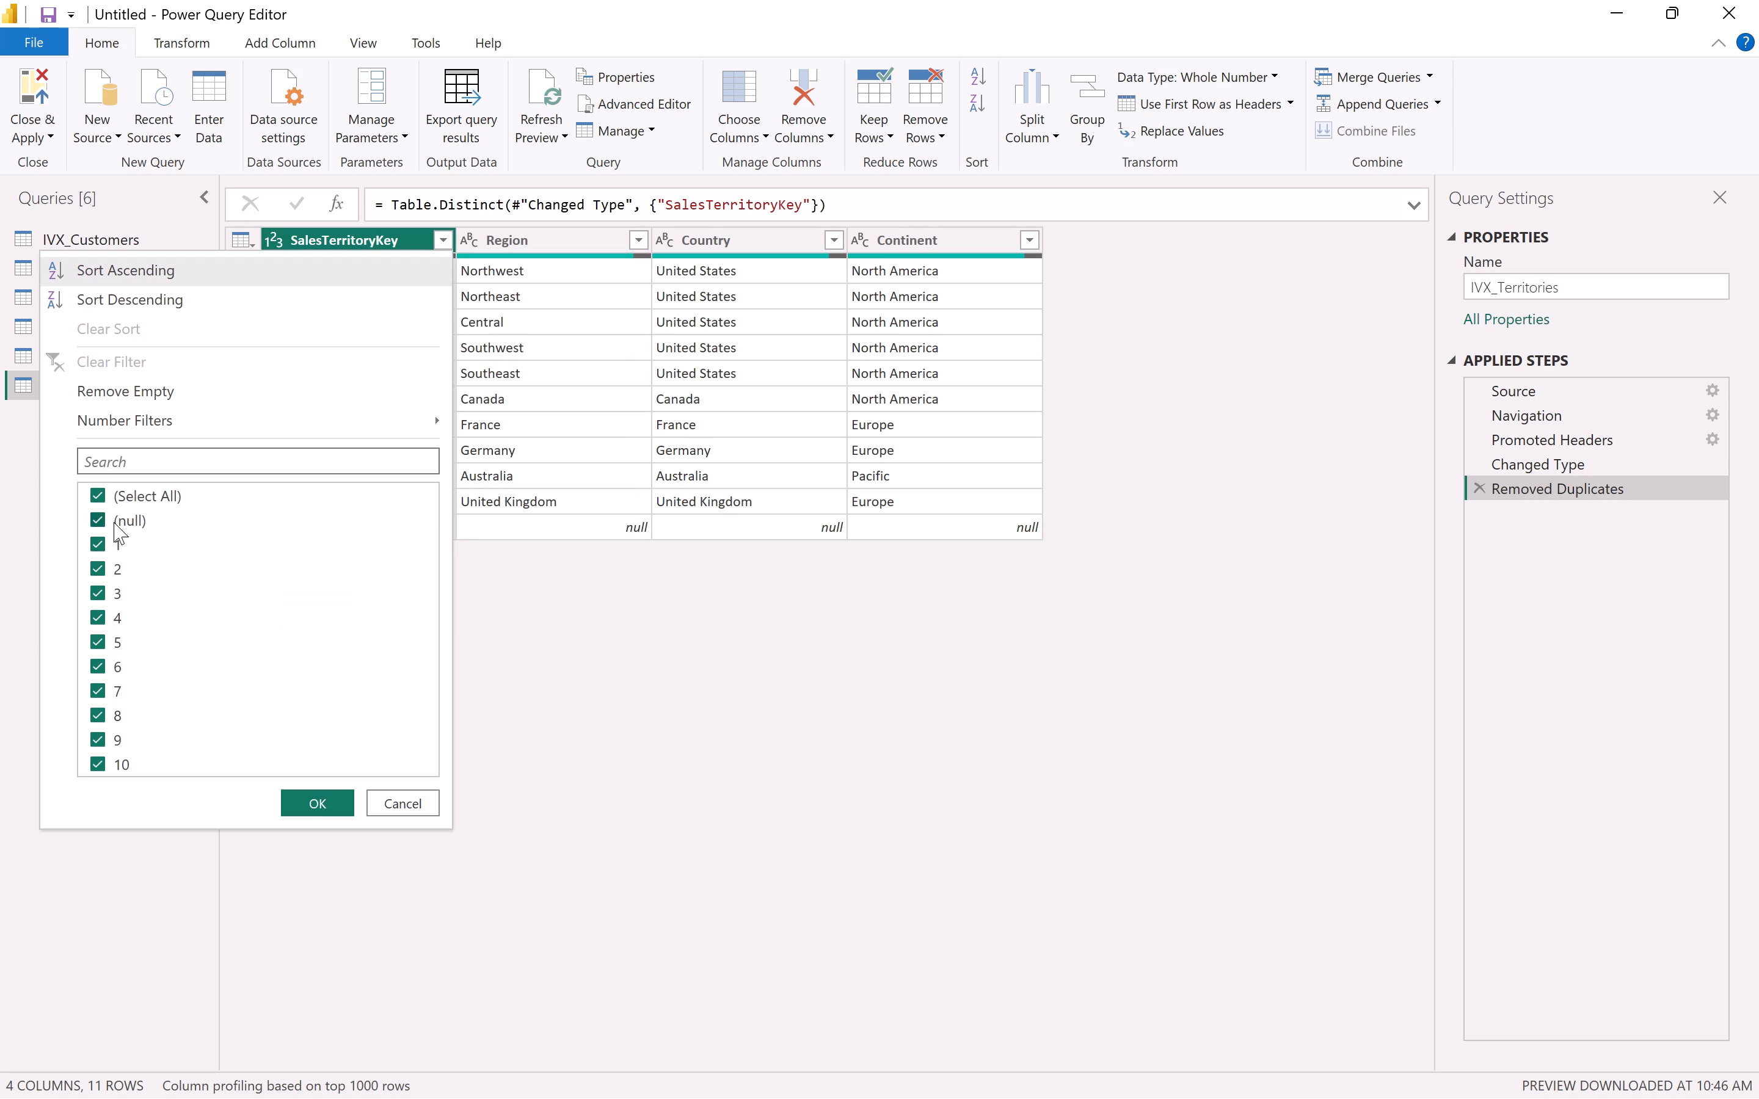
{"action": "left_click", "coordinate": [114, 389]}
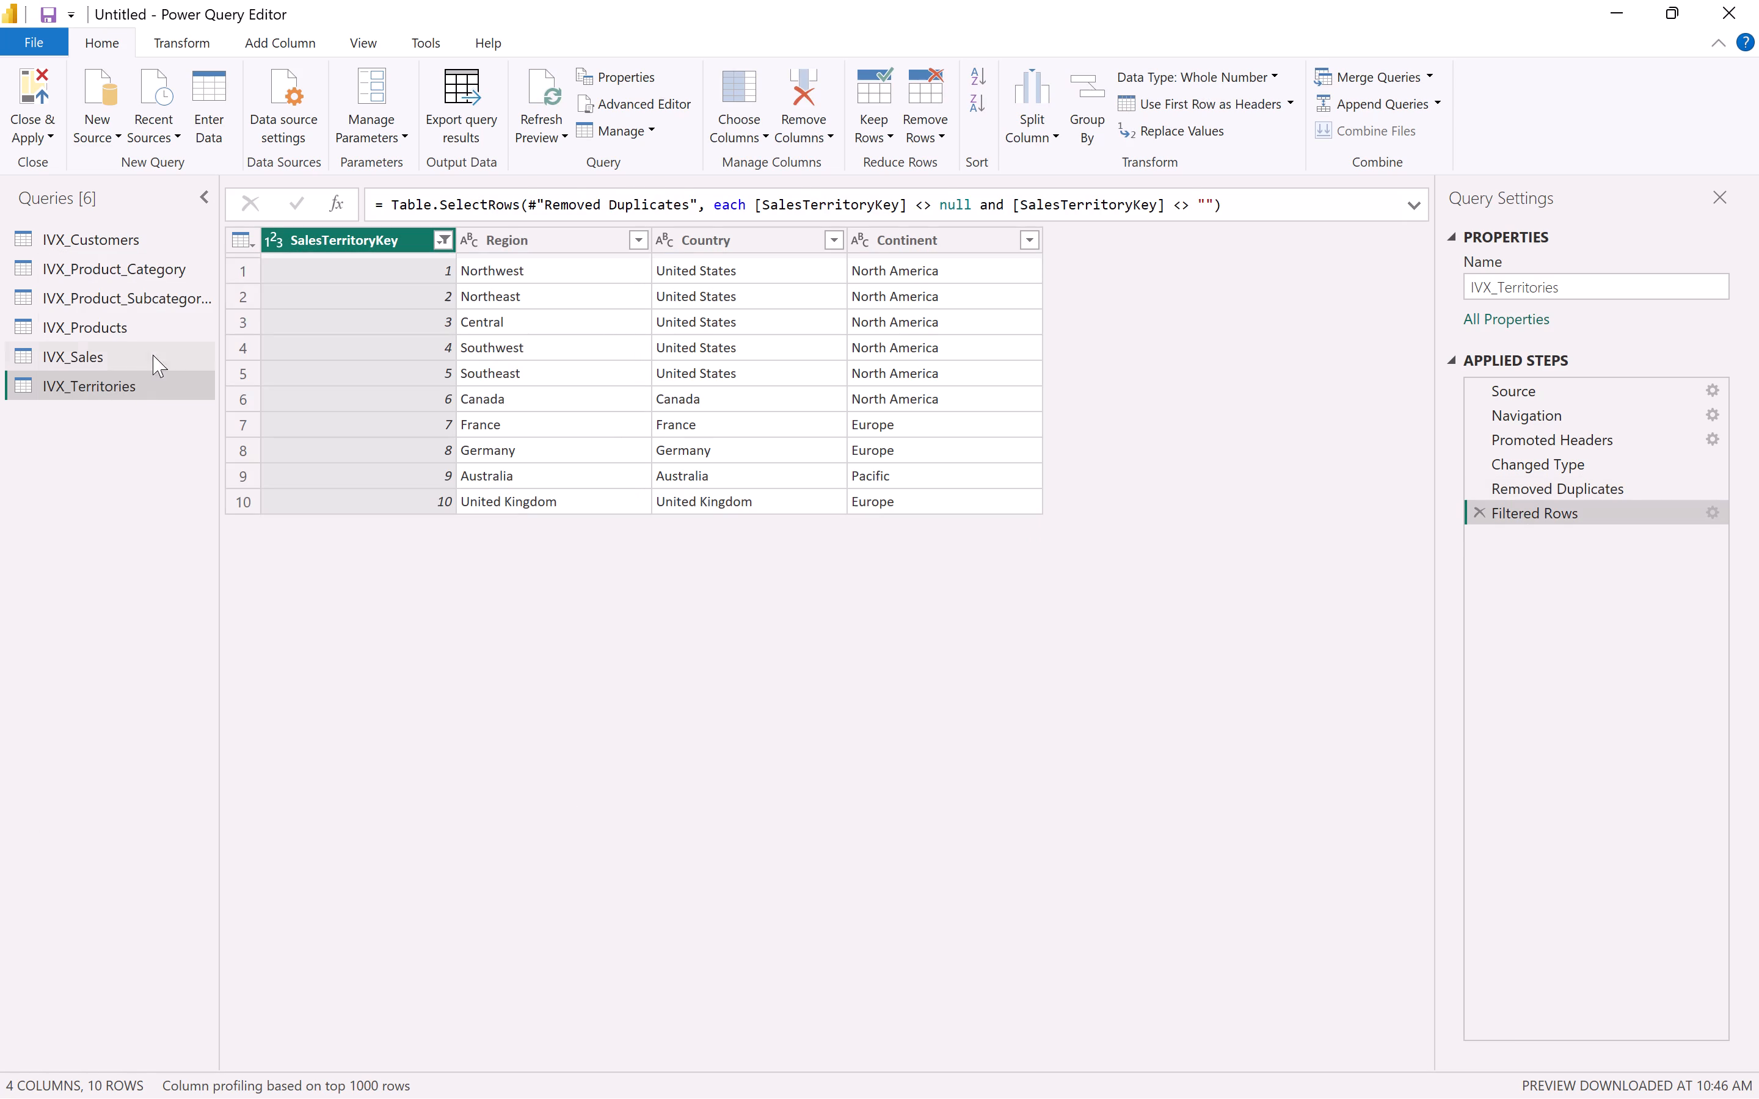
{"action": "scroll", "coordinate": [151, 268], "scroll_direction": "up", "scroll_amount": 1}
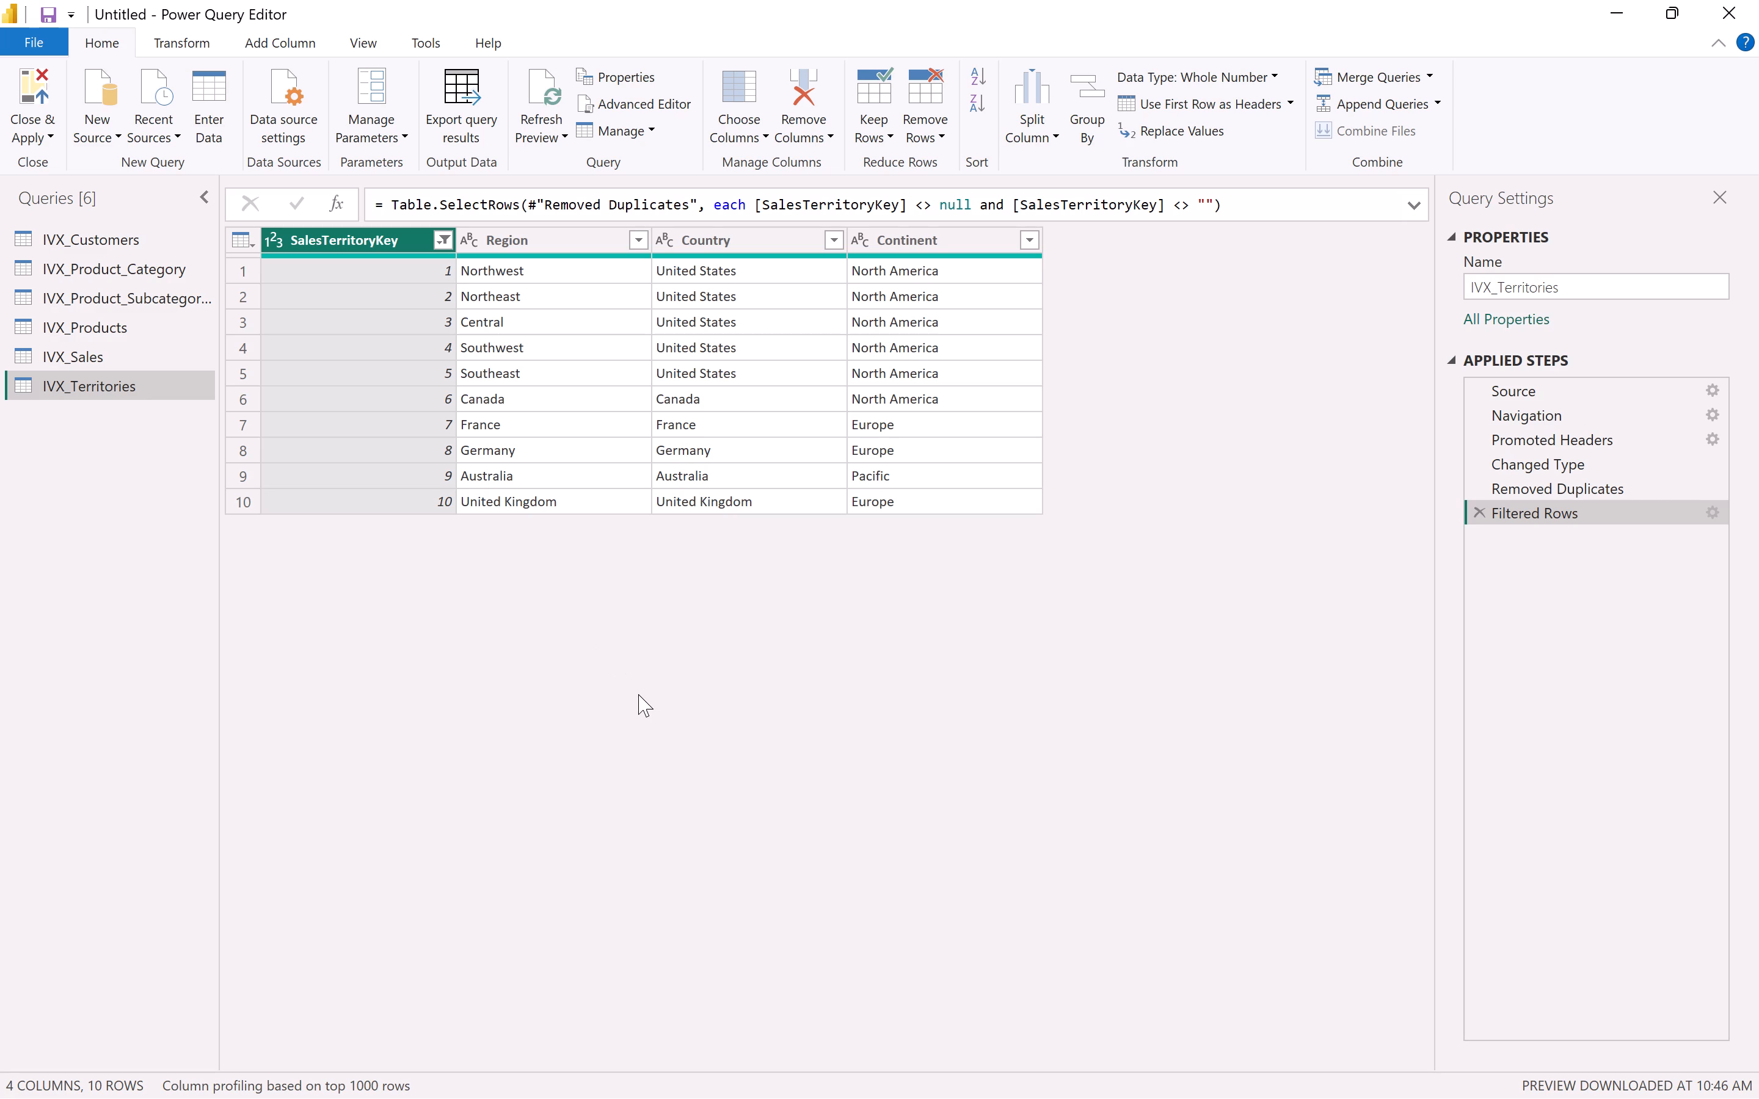
In the IVX_Products query, remove duplicate rows based on the ProductSubcategoryKey column.
{"action": "left_click", "coordinate": [65, 337]}
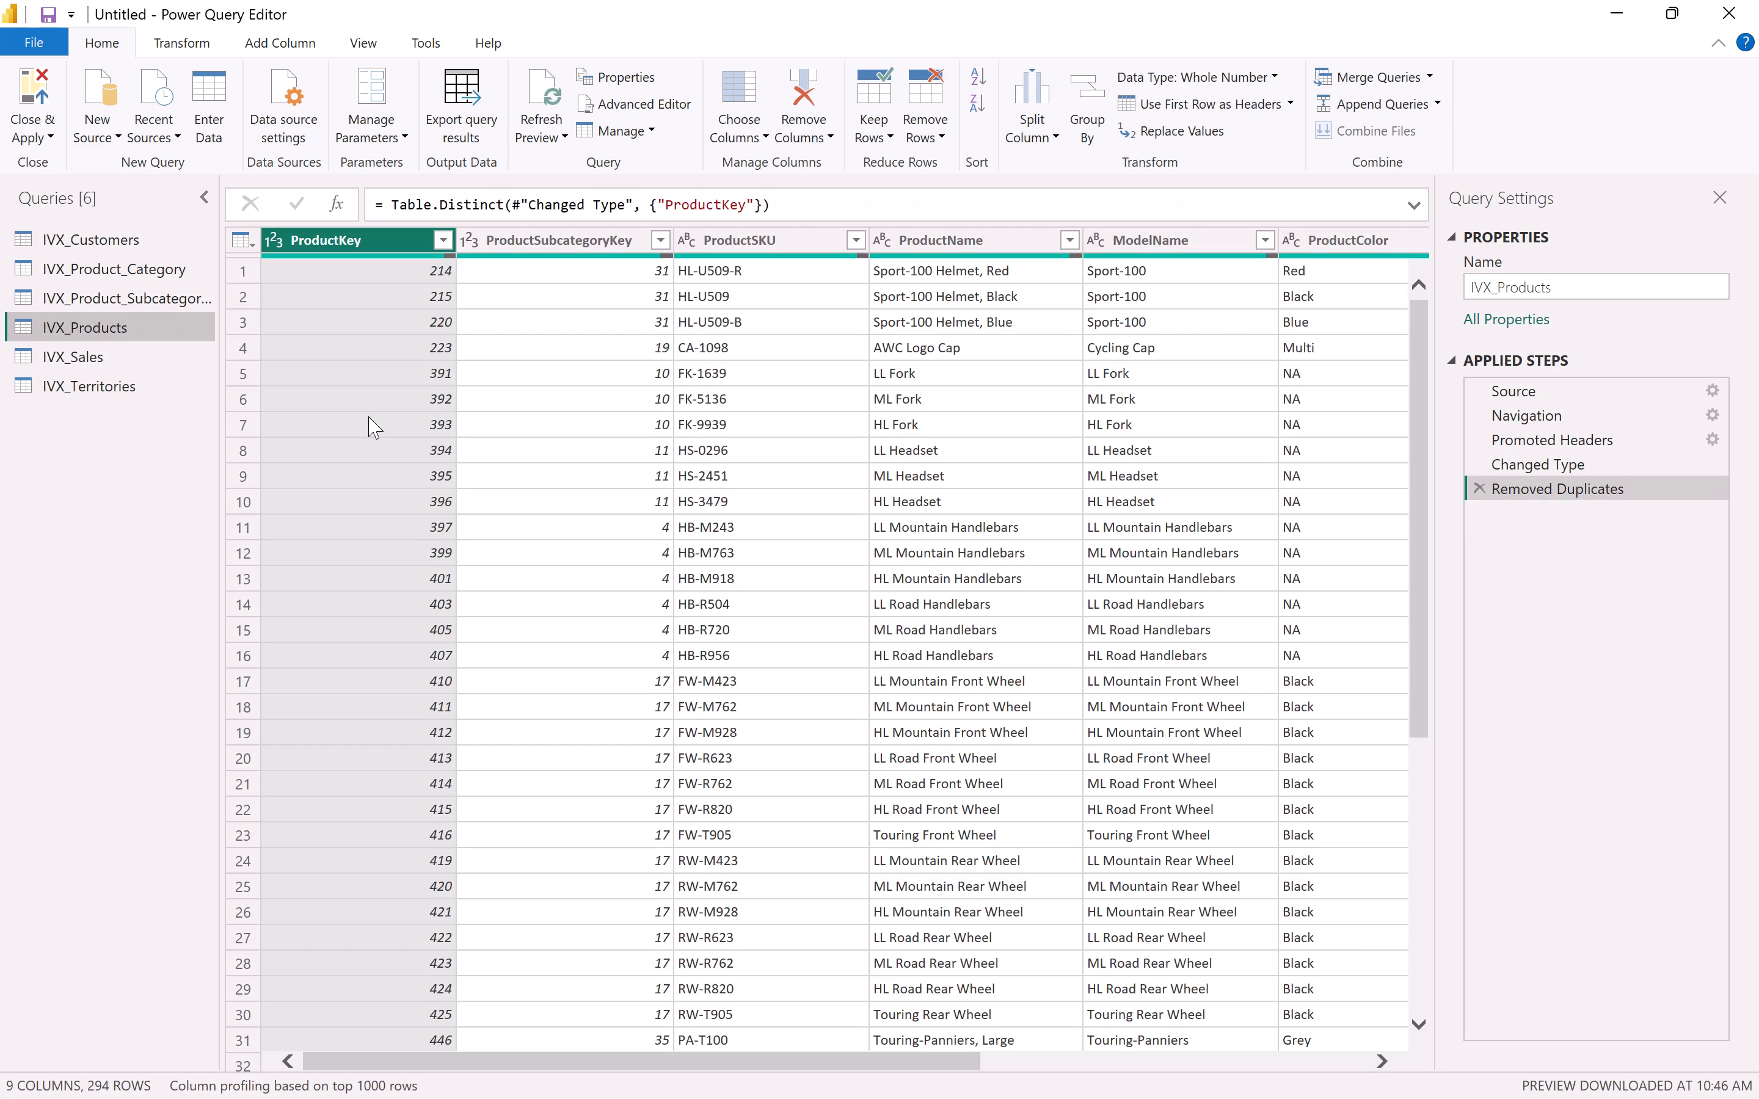
{"action": "scroll", "coordinate": [731, 695], "scroll_direction": "down", "scroll_amount": 20}
{"action": "scroll", "coordinate": [731, 695], "scroll_direction": "down", "scroll_amount": 20}
{"action": "scroll", "coordinate": [731, 695], "scroll_direction": "down", "scroll_amount": 20}
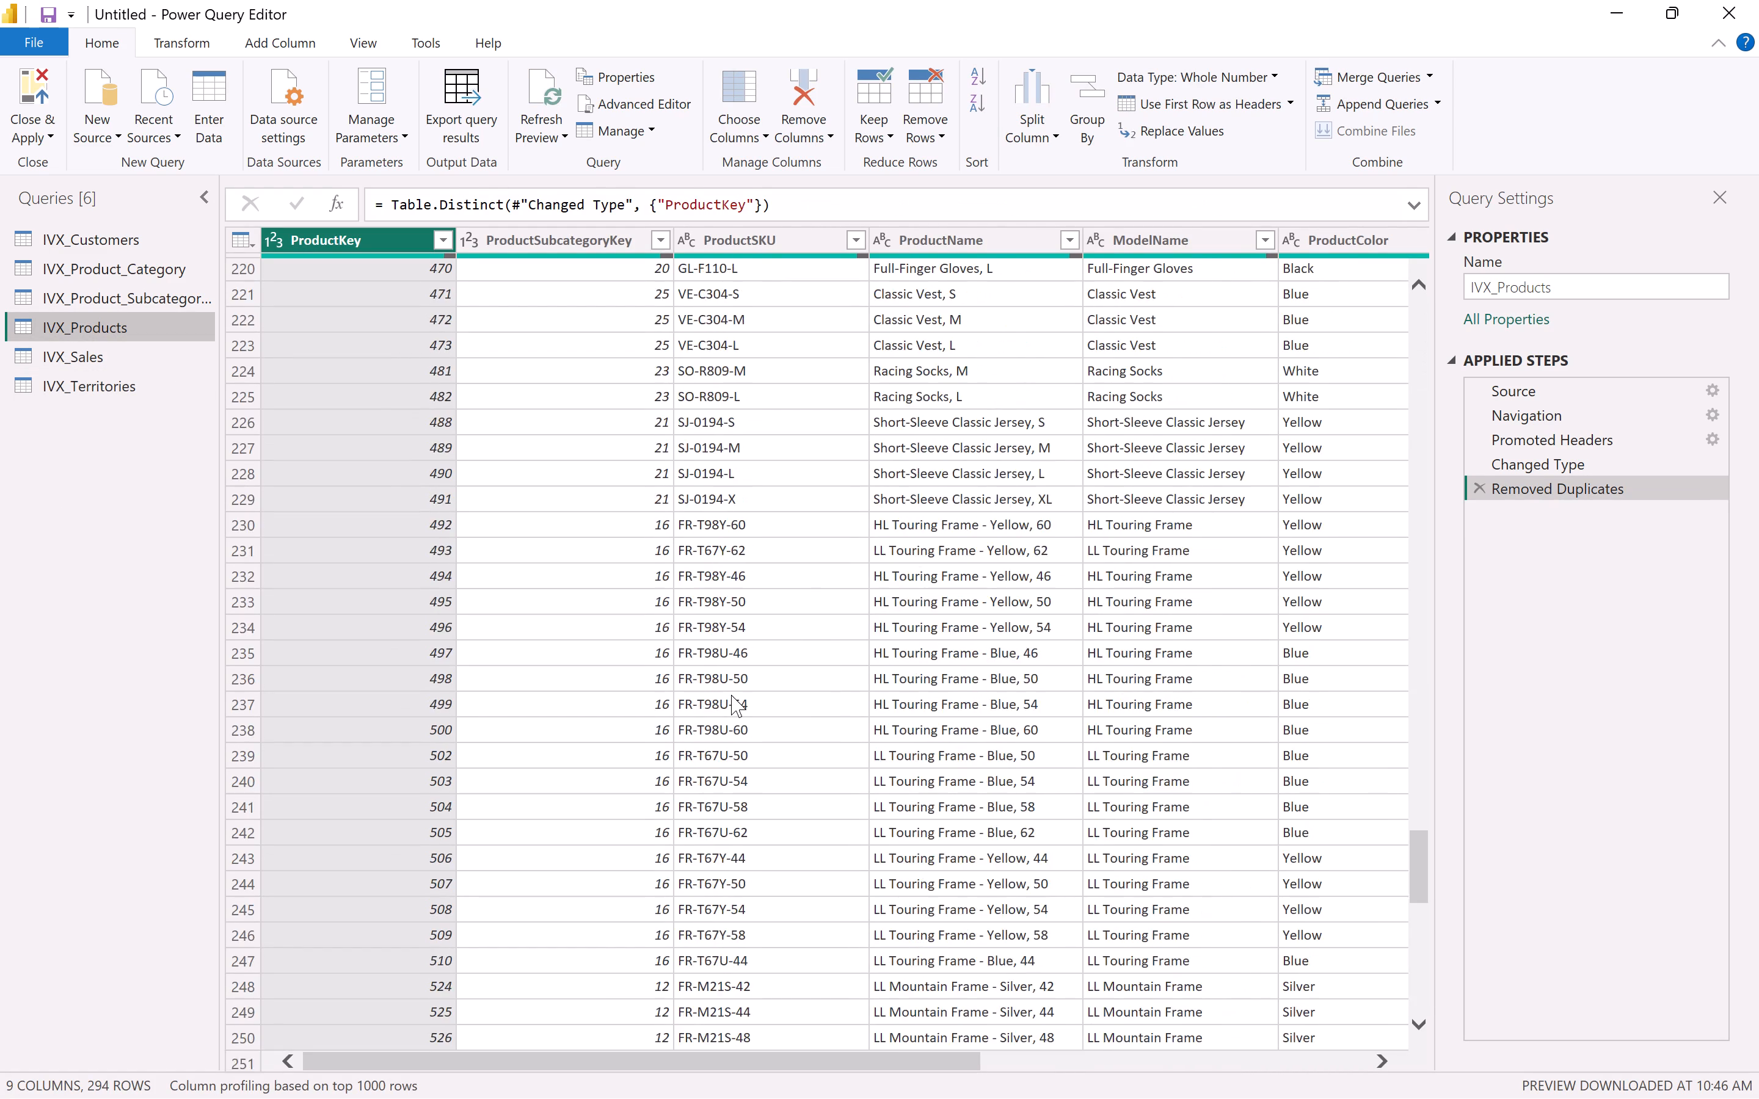
{"action": "scroll", "coordinate": [731, 695], "scroll_direction": "down", "scroll_amount": 20}
{"action": "scroll", "coordinate": [731, 695], "scroll_direction": "down", "scroll_amount": 20}
{"action": "scroll", "coordinate": [731, 695], "scroll_direction": "down", "scroll_amount": 20}
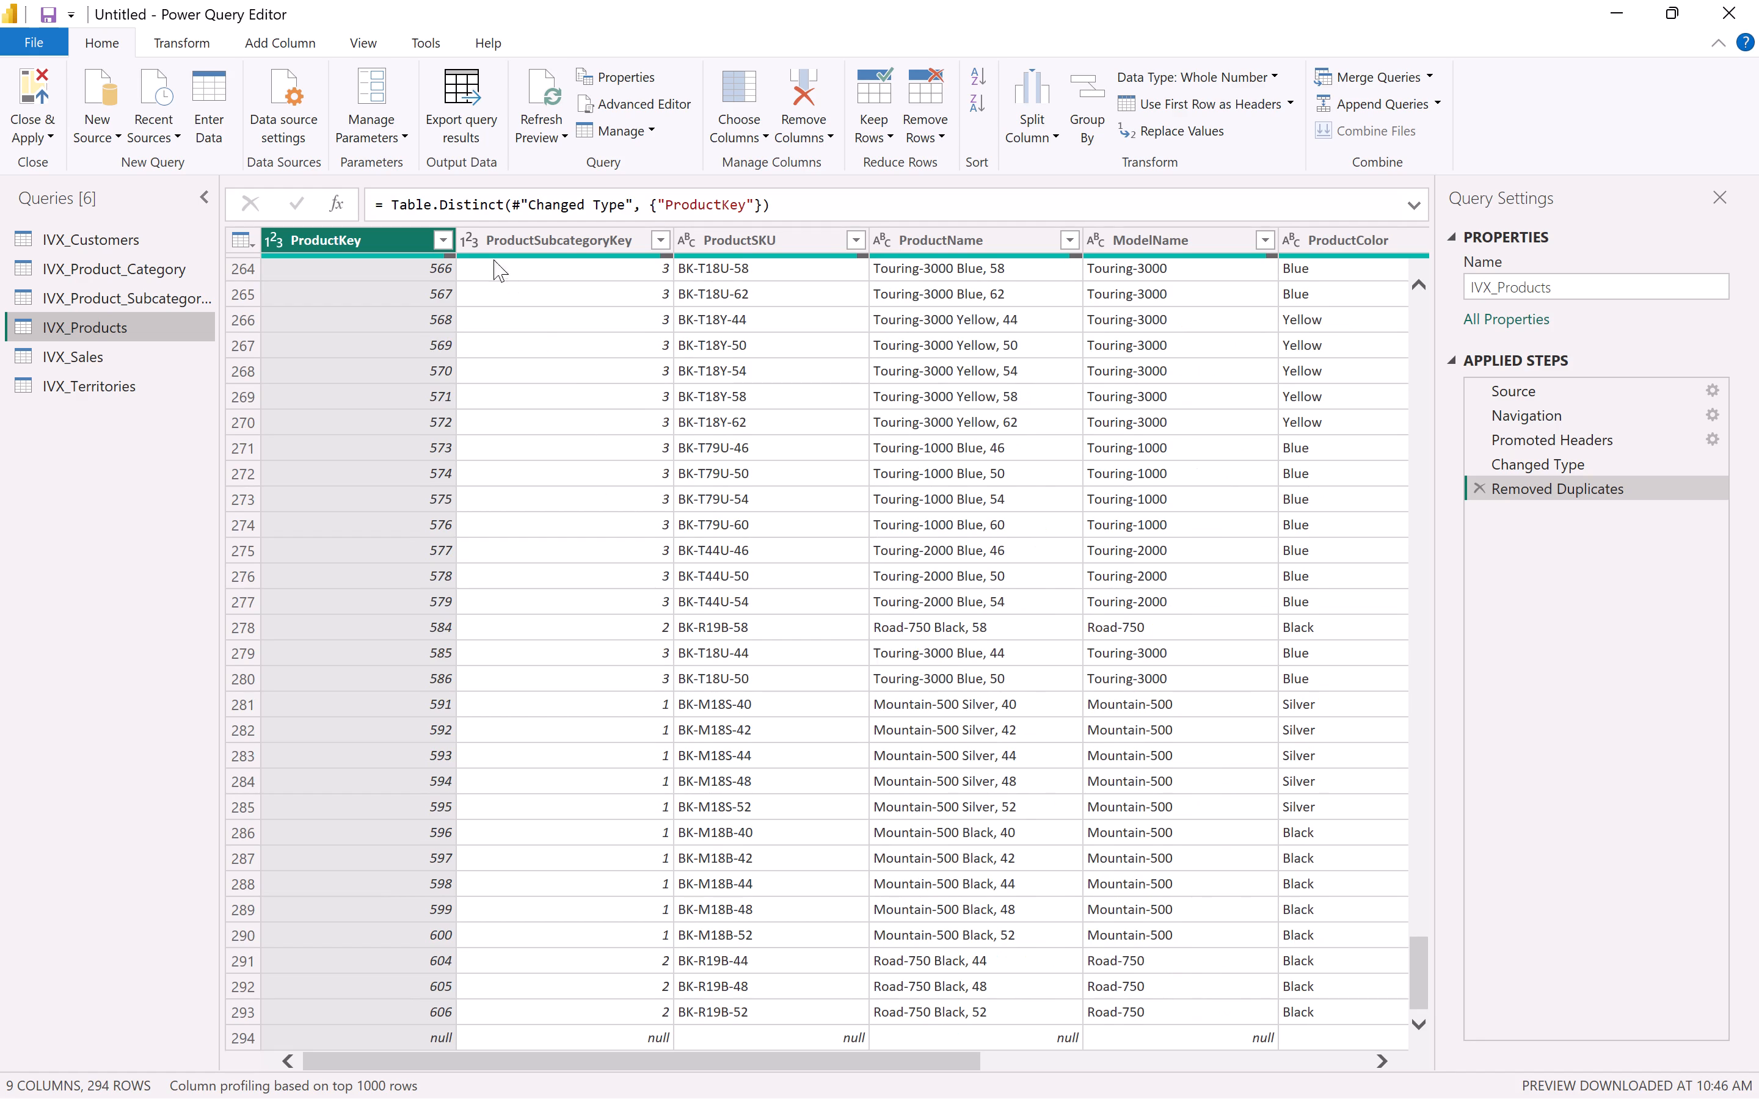
{"action": "right_click", "coordinate": [464, 230]}
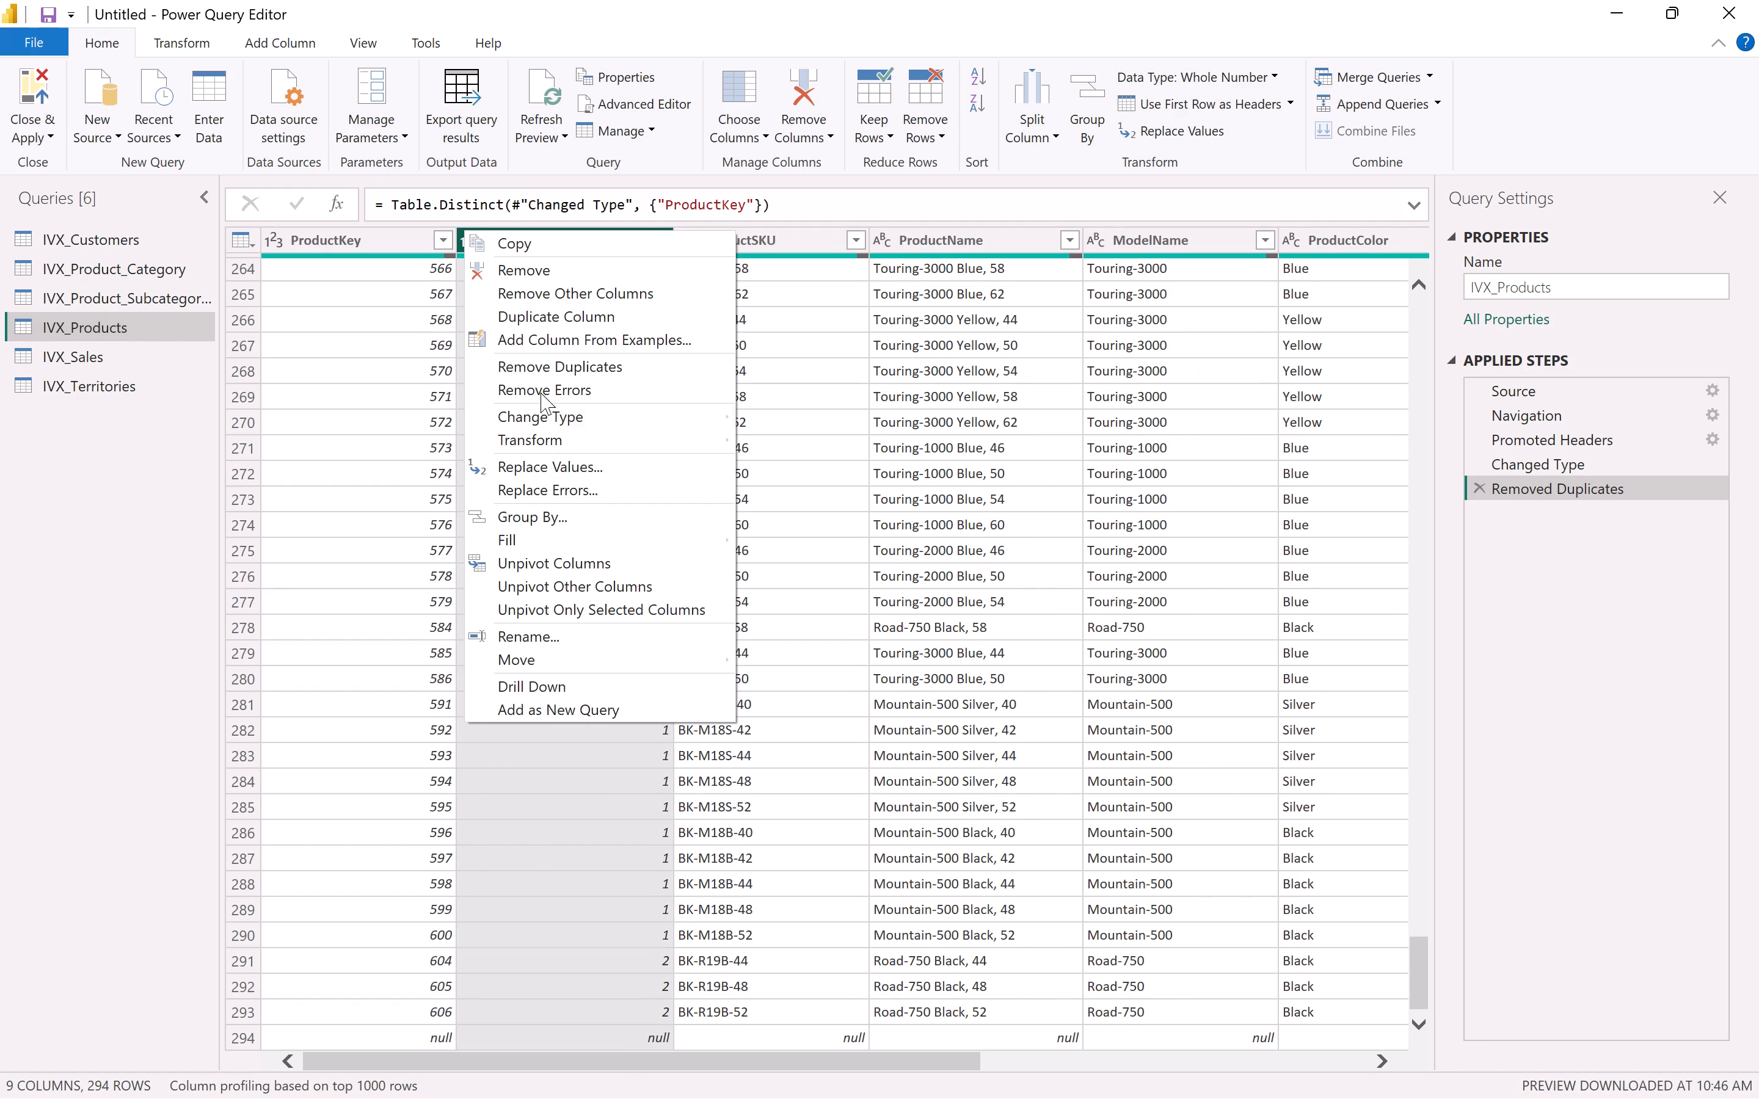
{"action": "left_click", "coordinate": [531, 358]}
Remove the blank rows from the IVX_Products query and check through to its last rows.
{"action": "scroll", "coordinate": [620, 554], "scroll_direction": "down", "scroll_amount": 6}
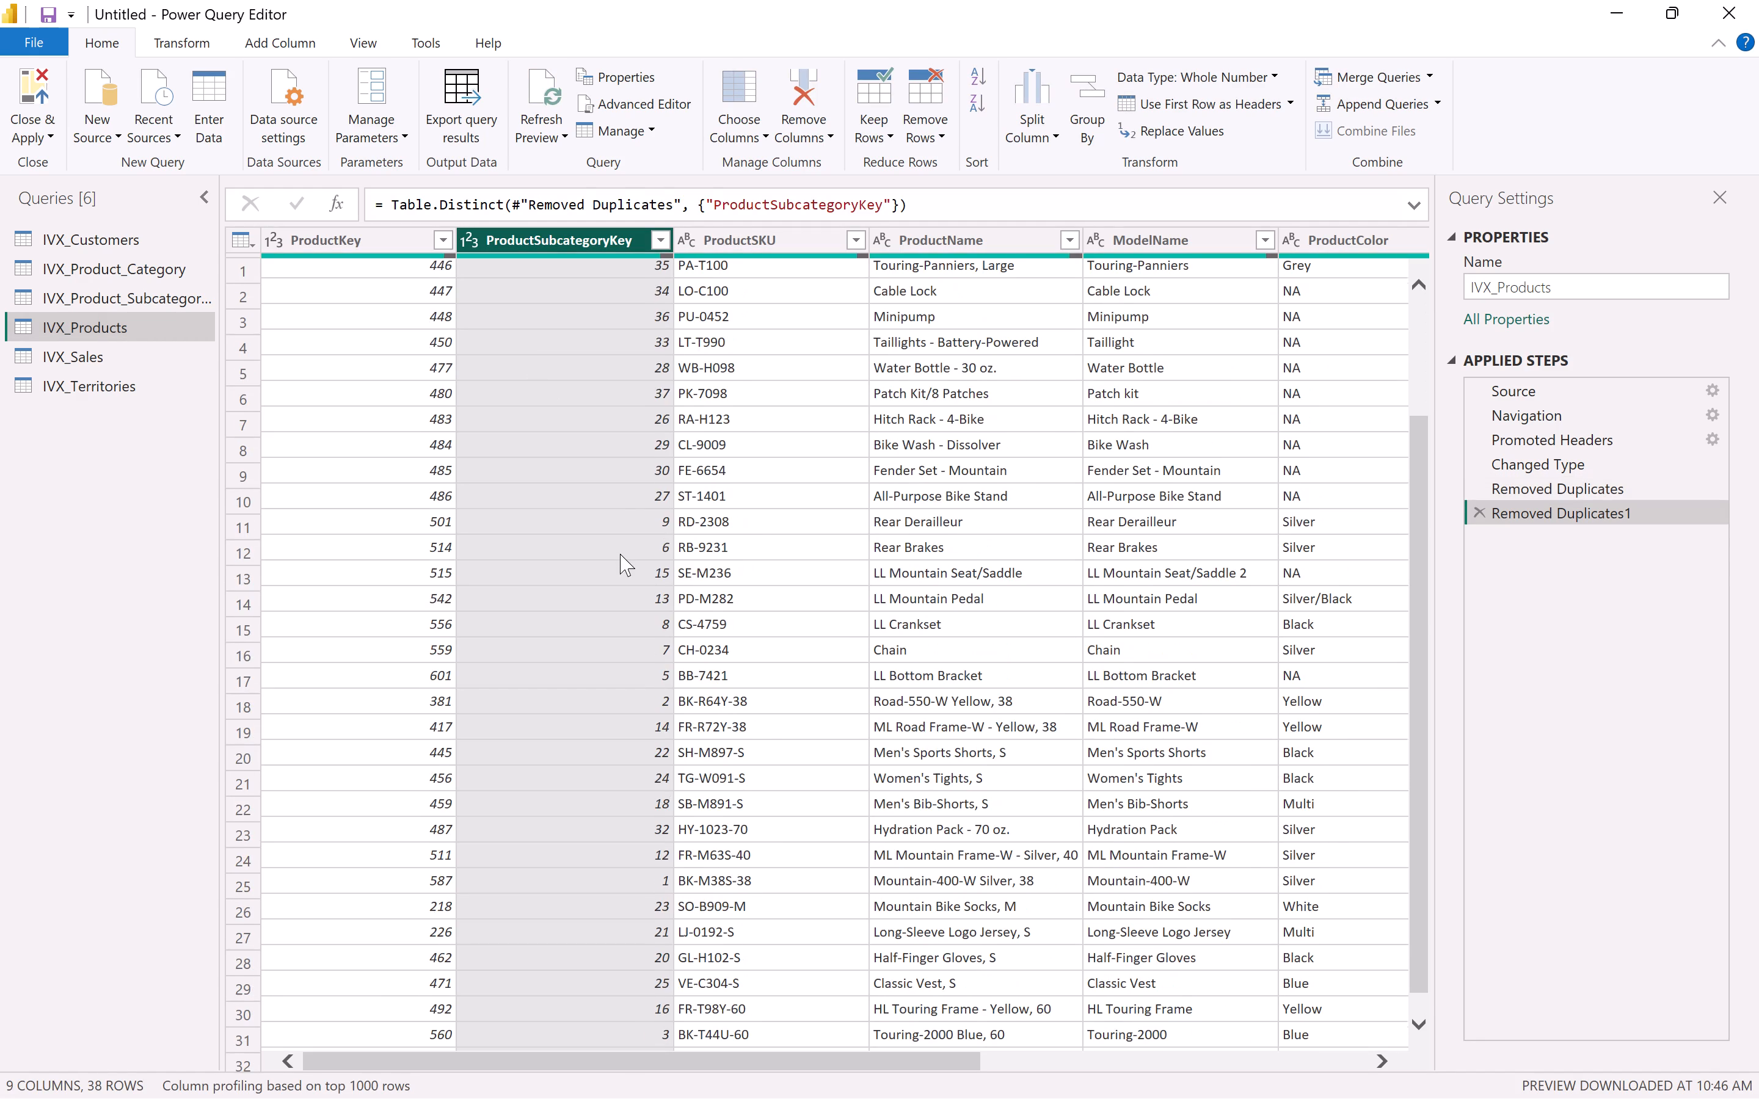
{"action": "scroll", "coordinate": [620, 554], "scroll_direction": "down", "scroll_amount": 12}
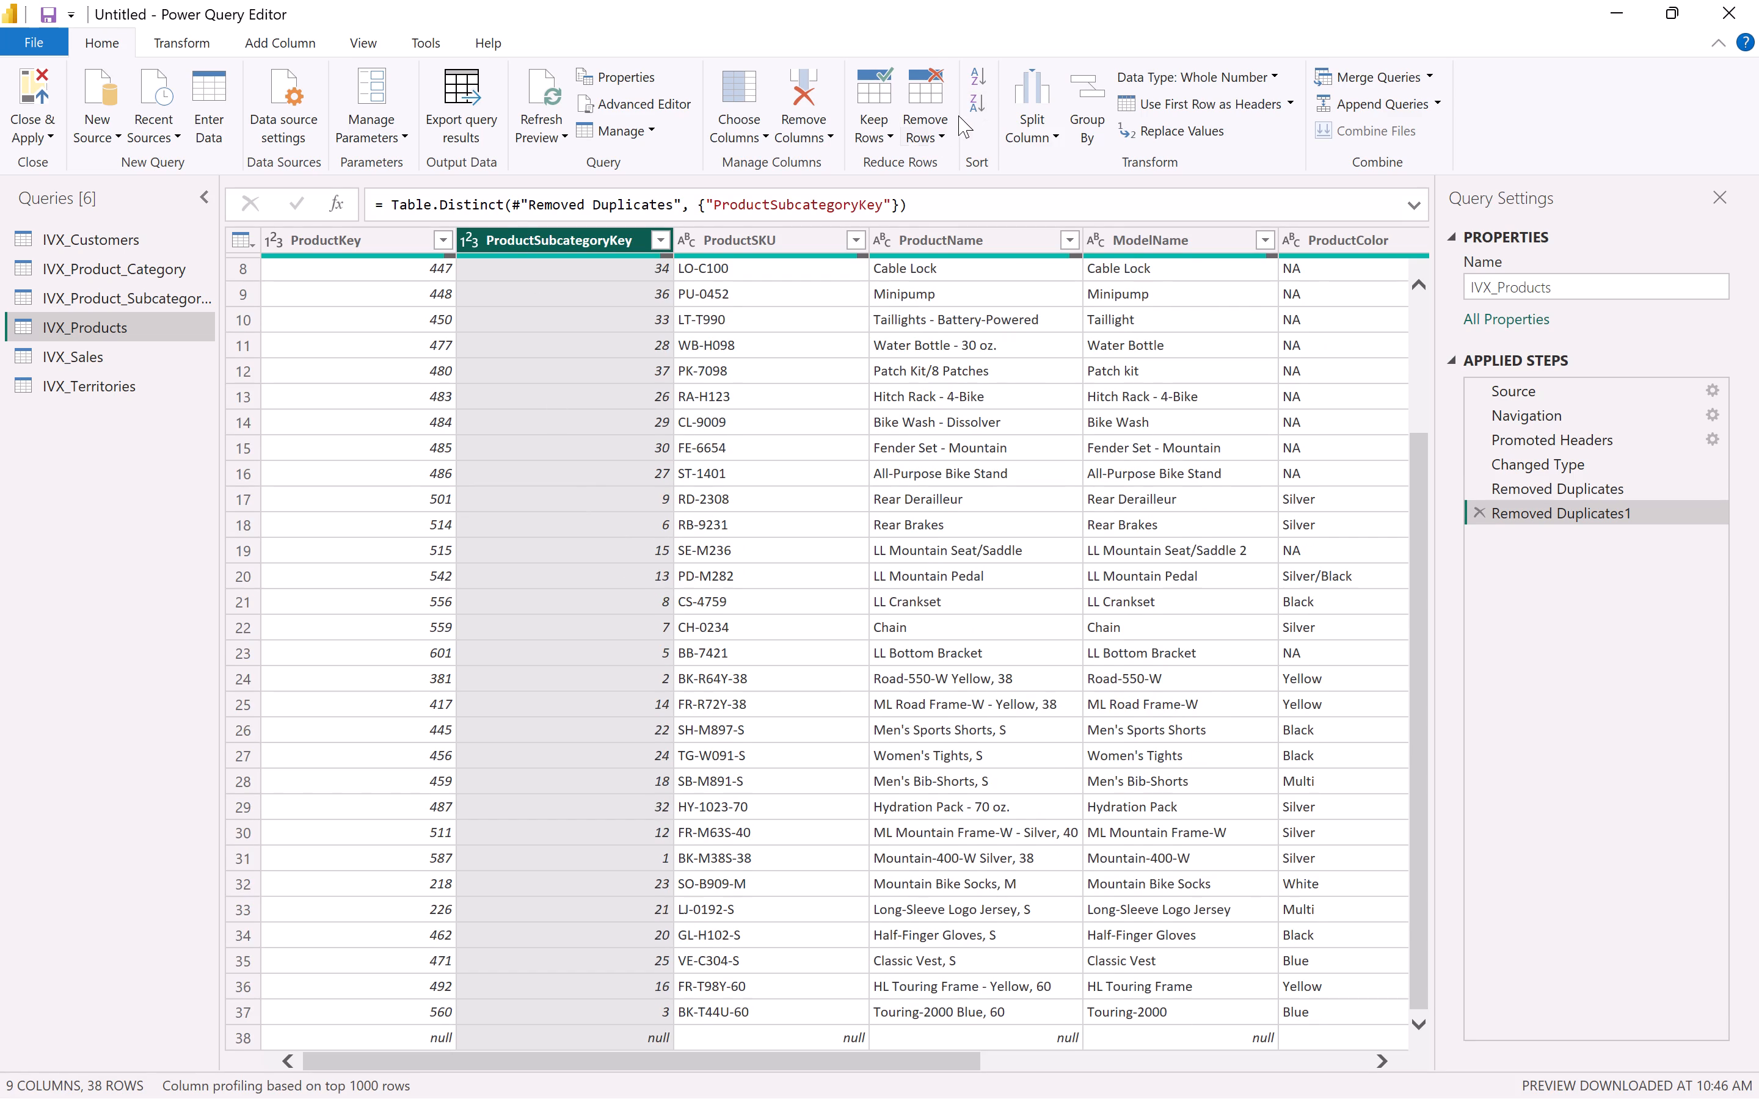
{"action": "left_click", "coordinate": [881, 134]}
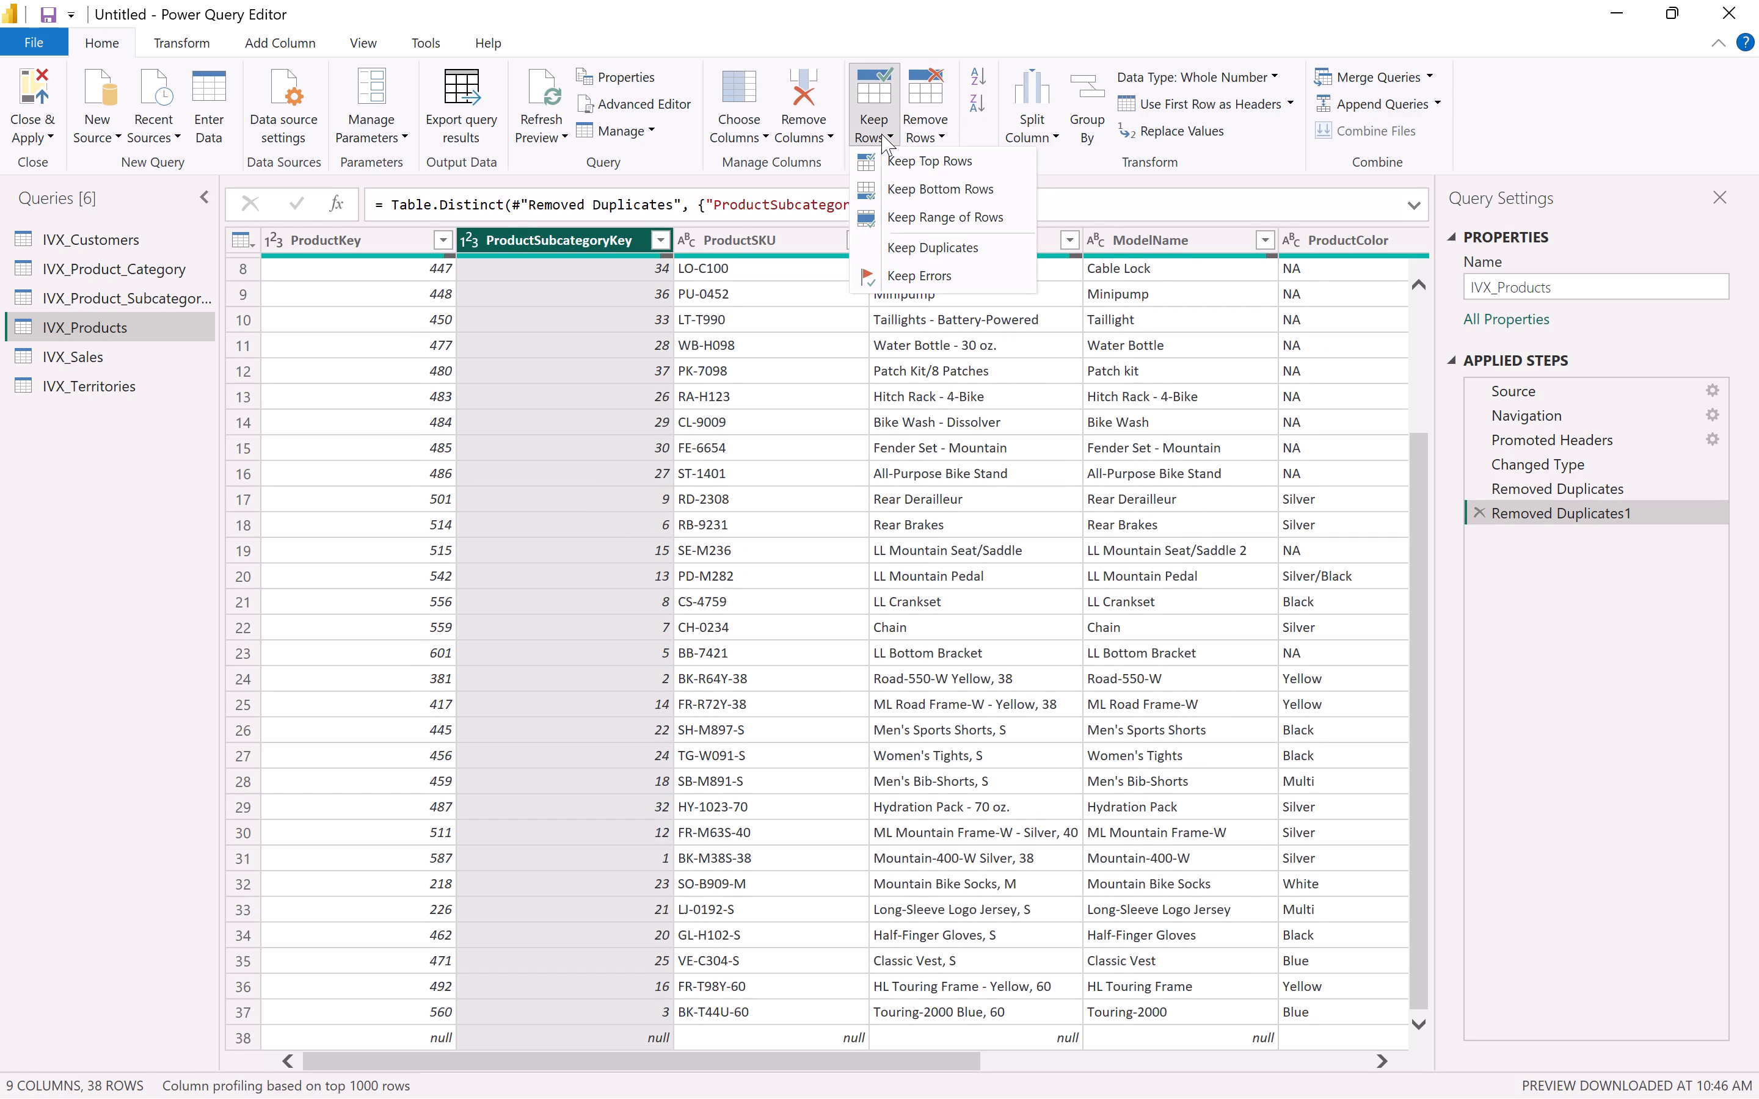
{"action": "left_click", "coordinate": [933, 134]}
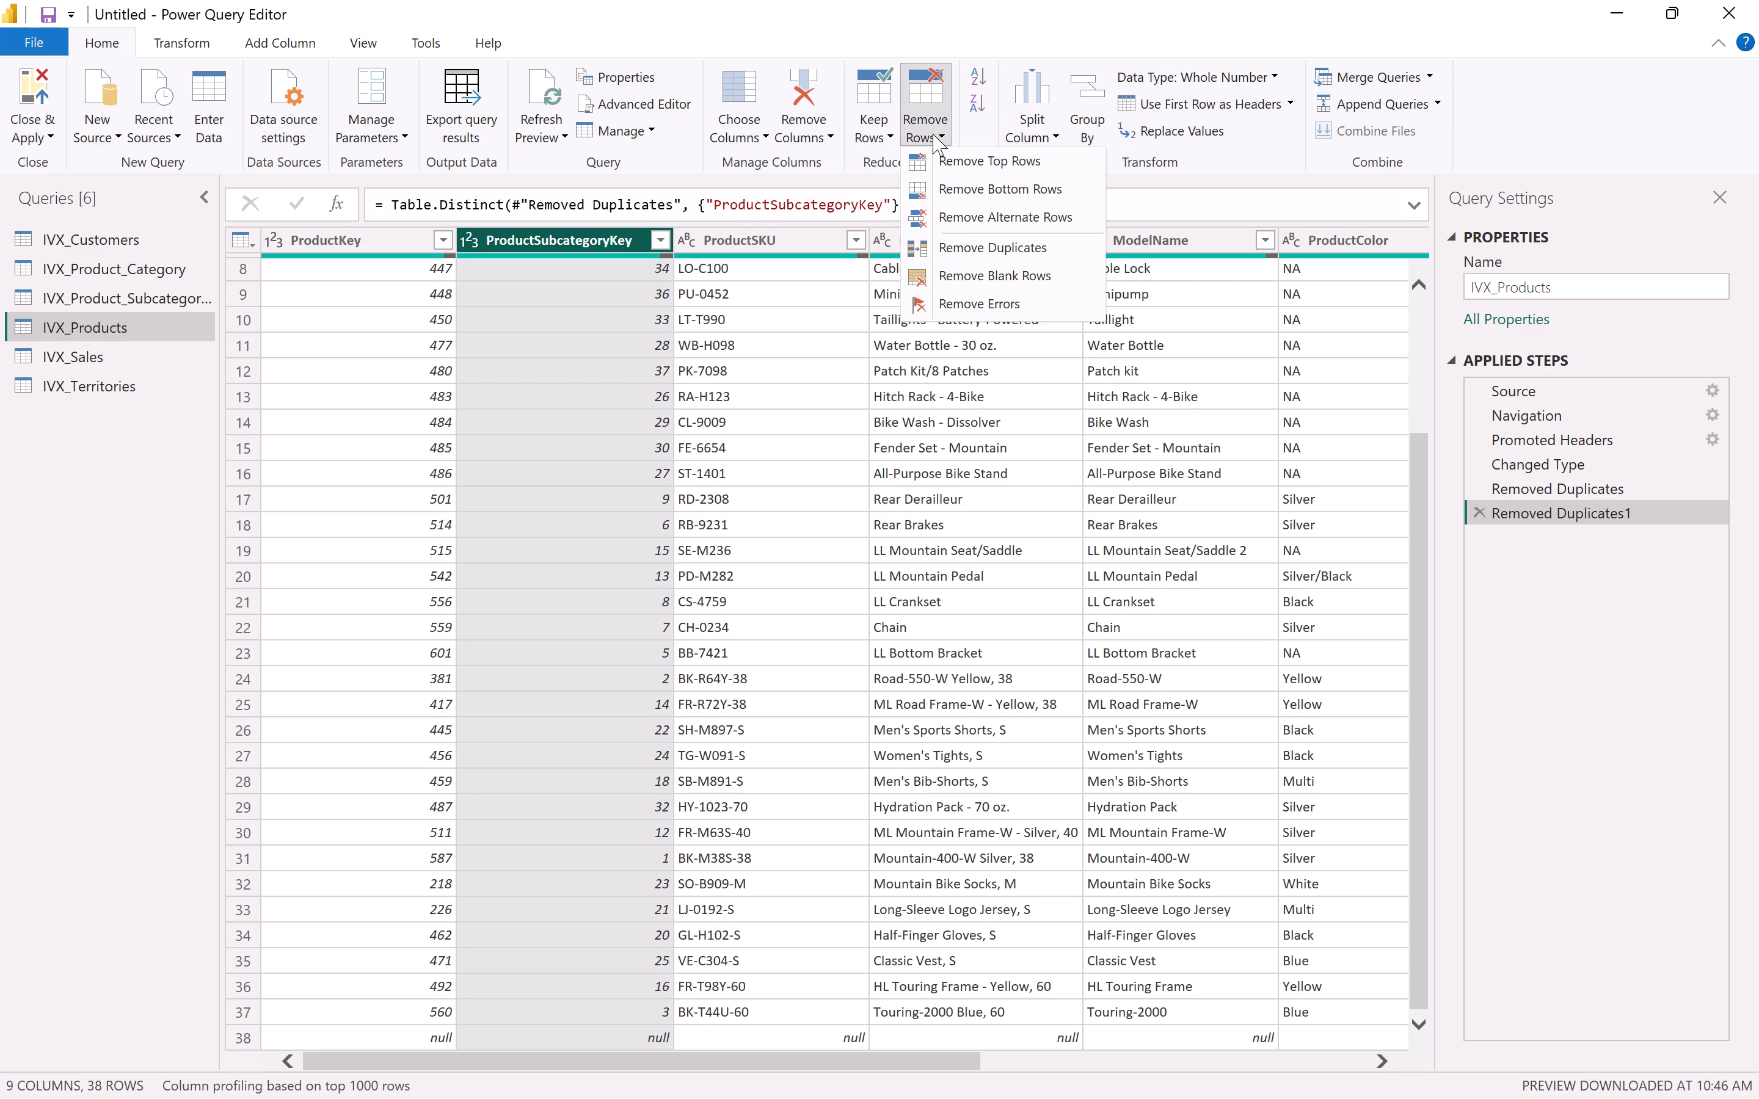
{"action": "left_click", "coordinate": [999, 273]}
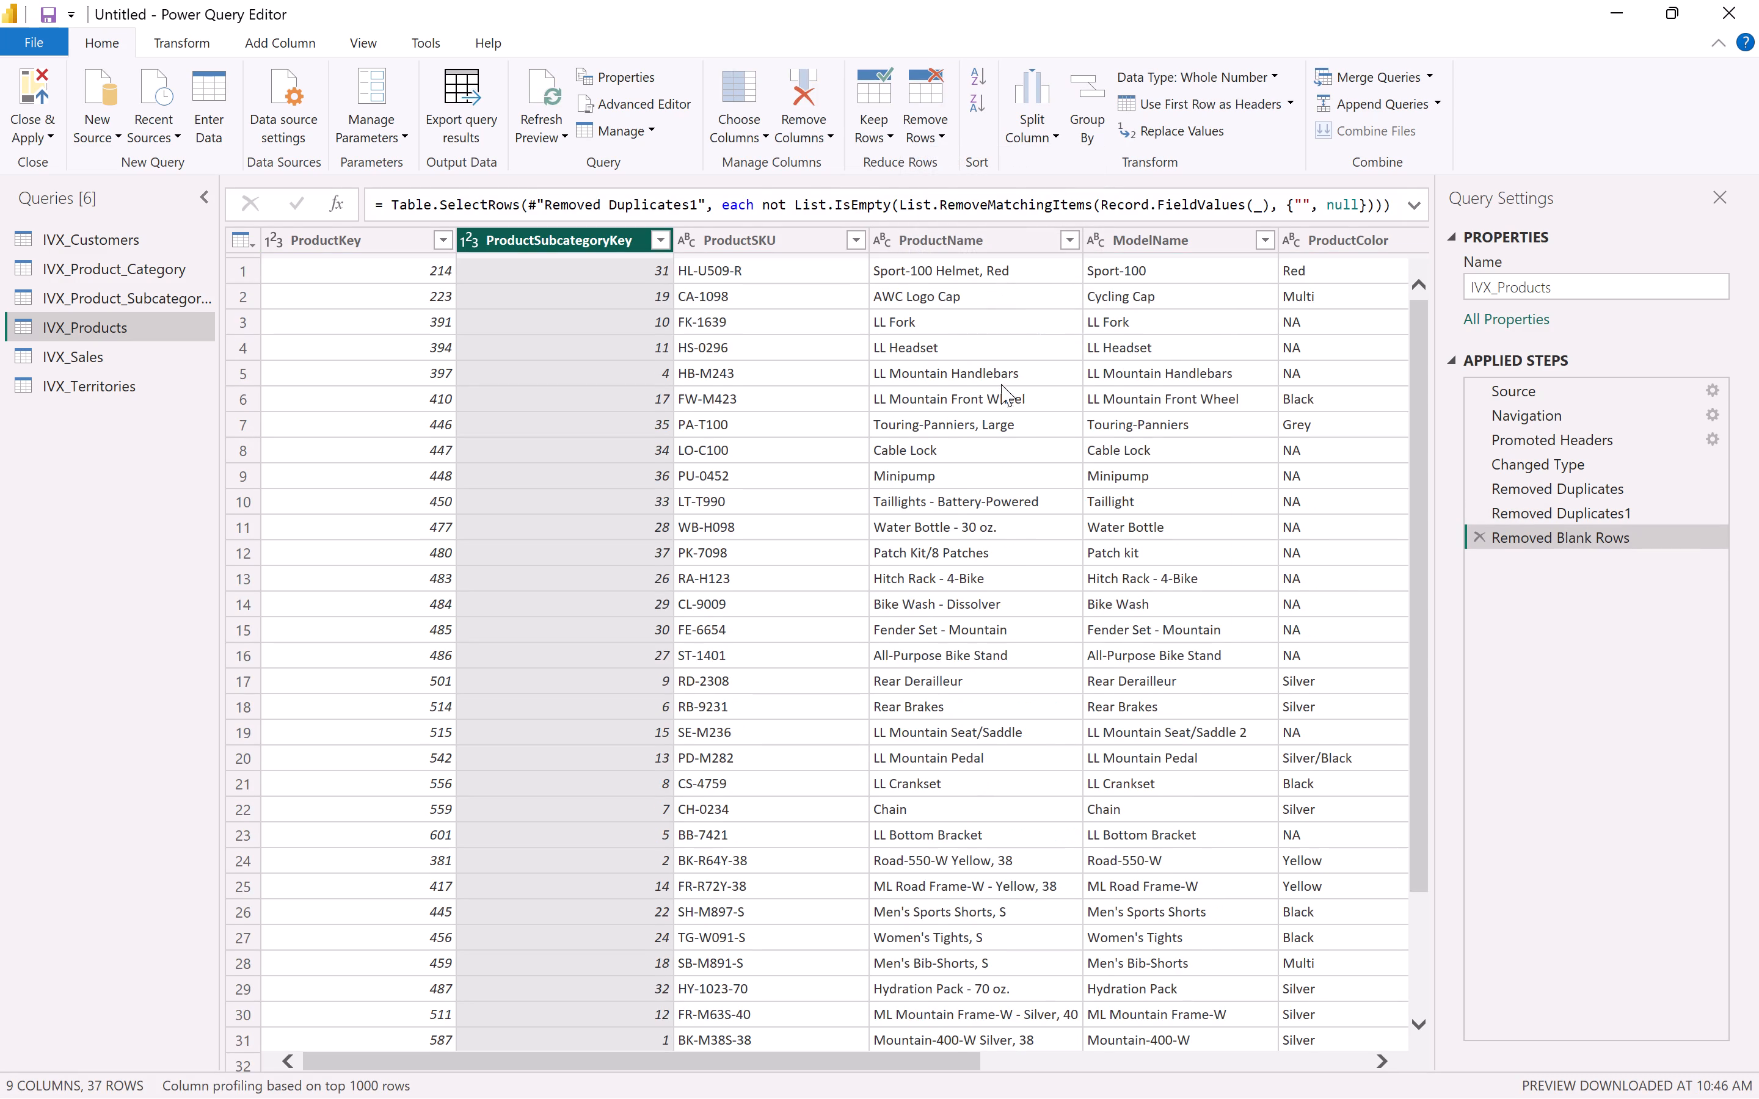
{"action": "scroll", "coordinate": [989, 573], "scroll_direction": "down", "scroll_amount": 20}
{"action": "scroll", "coordinate": [989, 573], "scroll_direction": "down", "scroll_amount": 3}
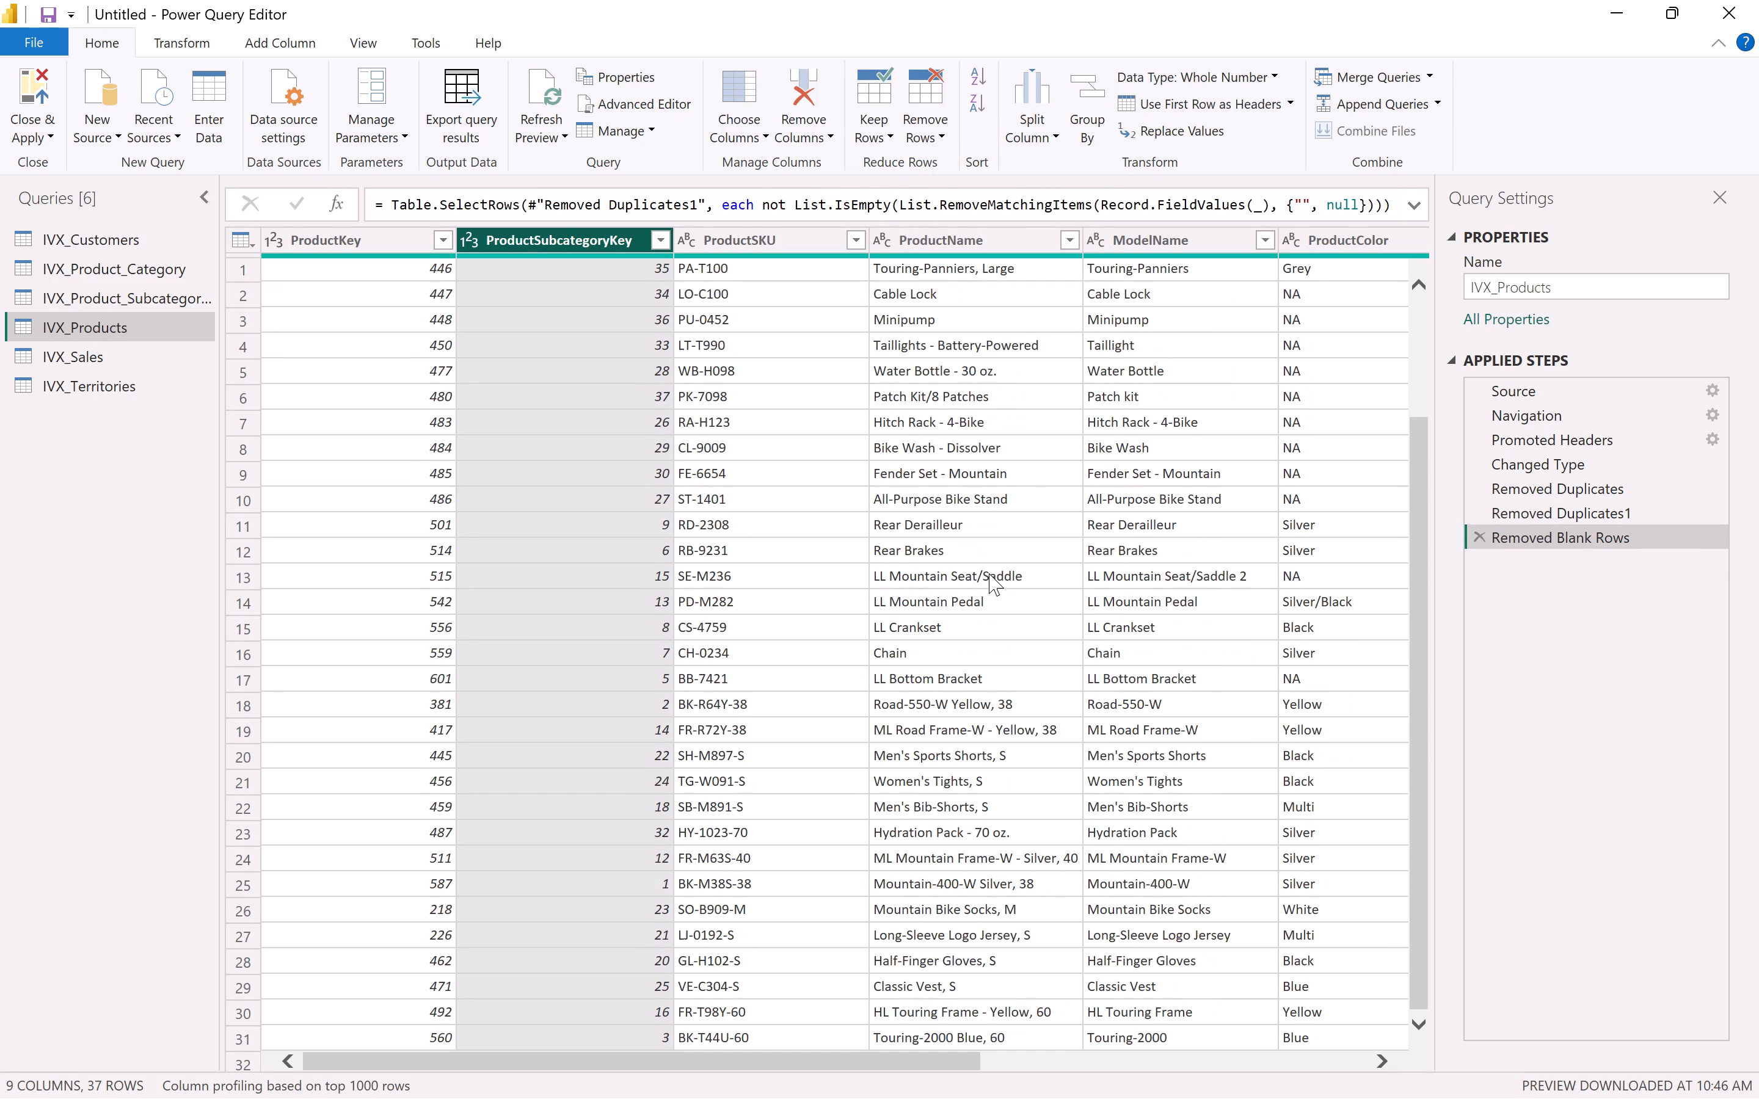
{"action": "scroll", "coordinate": [989, 573], "scroll_direction": "down", "scroll_amount": 4}
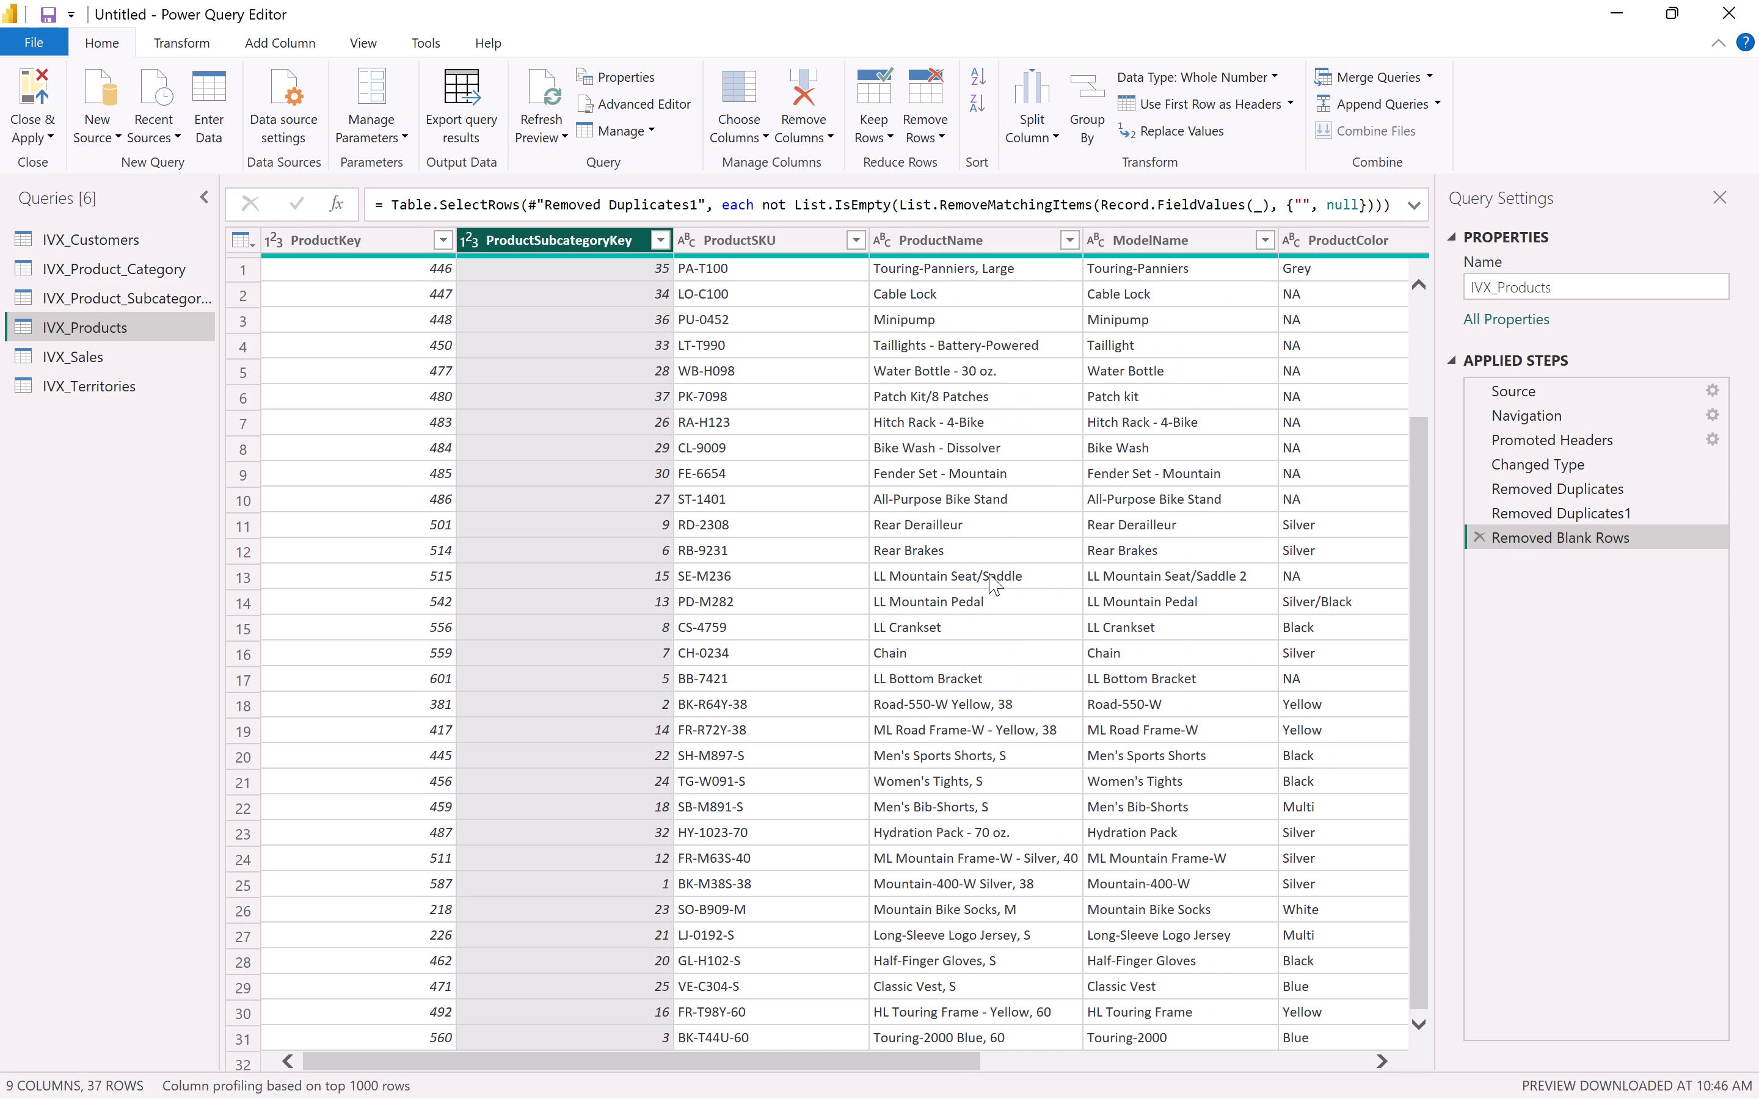
{"action": "scroll", "coordinate": [989, 573], "scroll_direction": "down", "scroll_amount": 1}
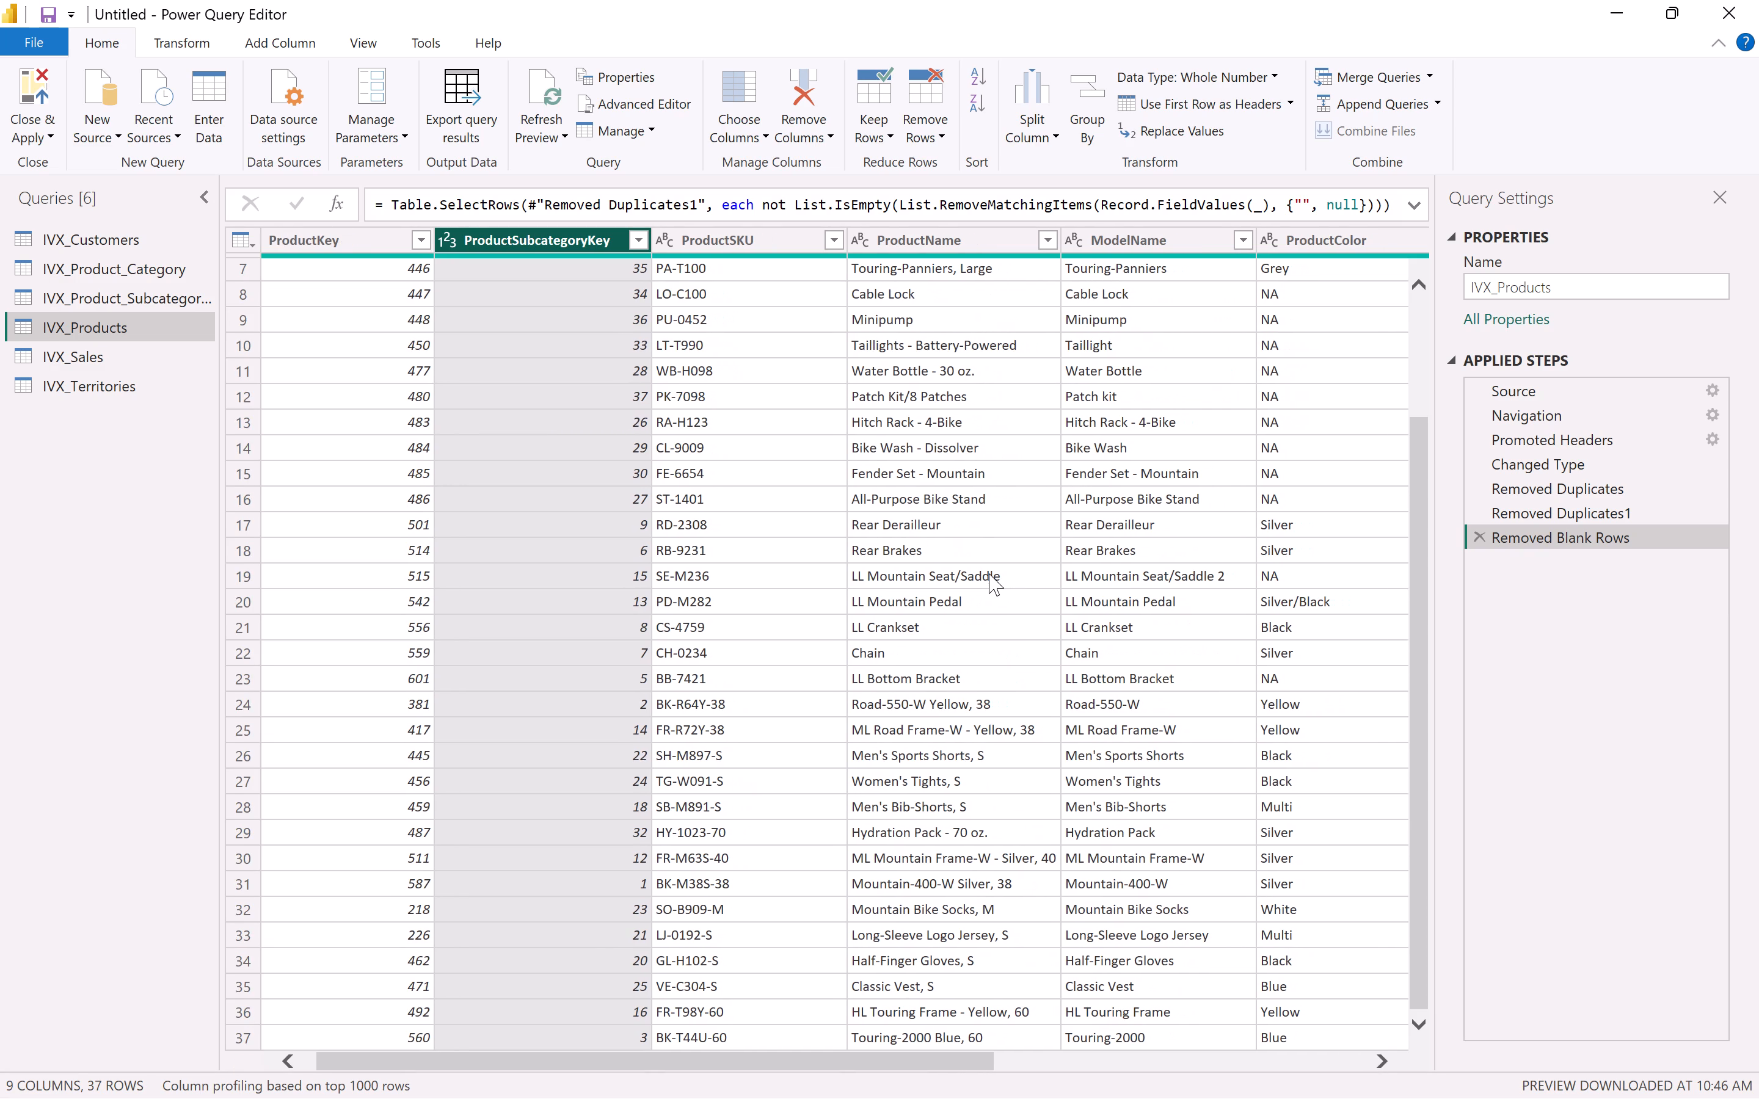
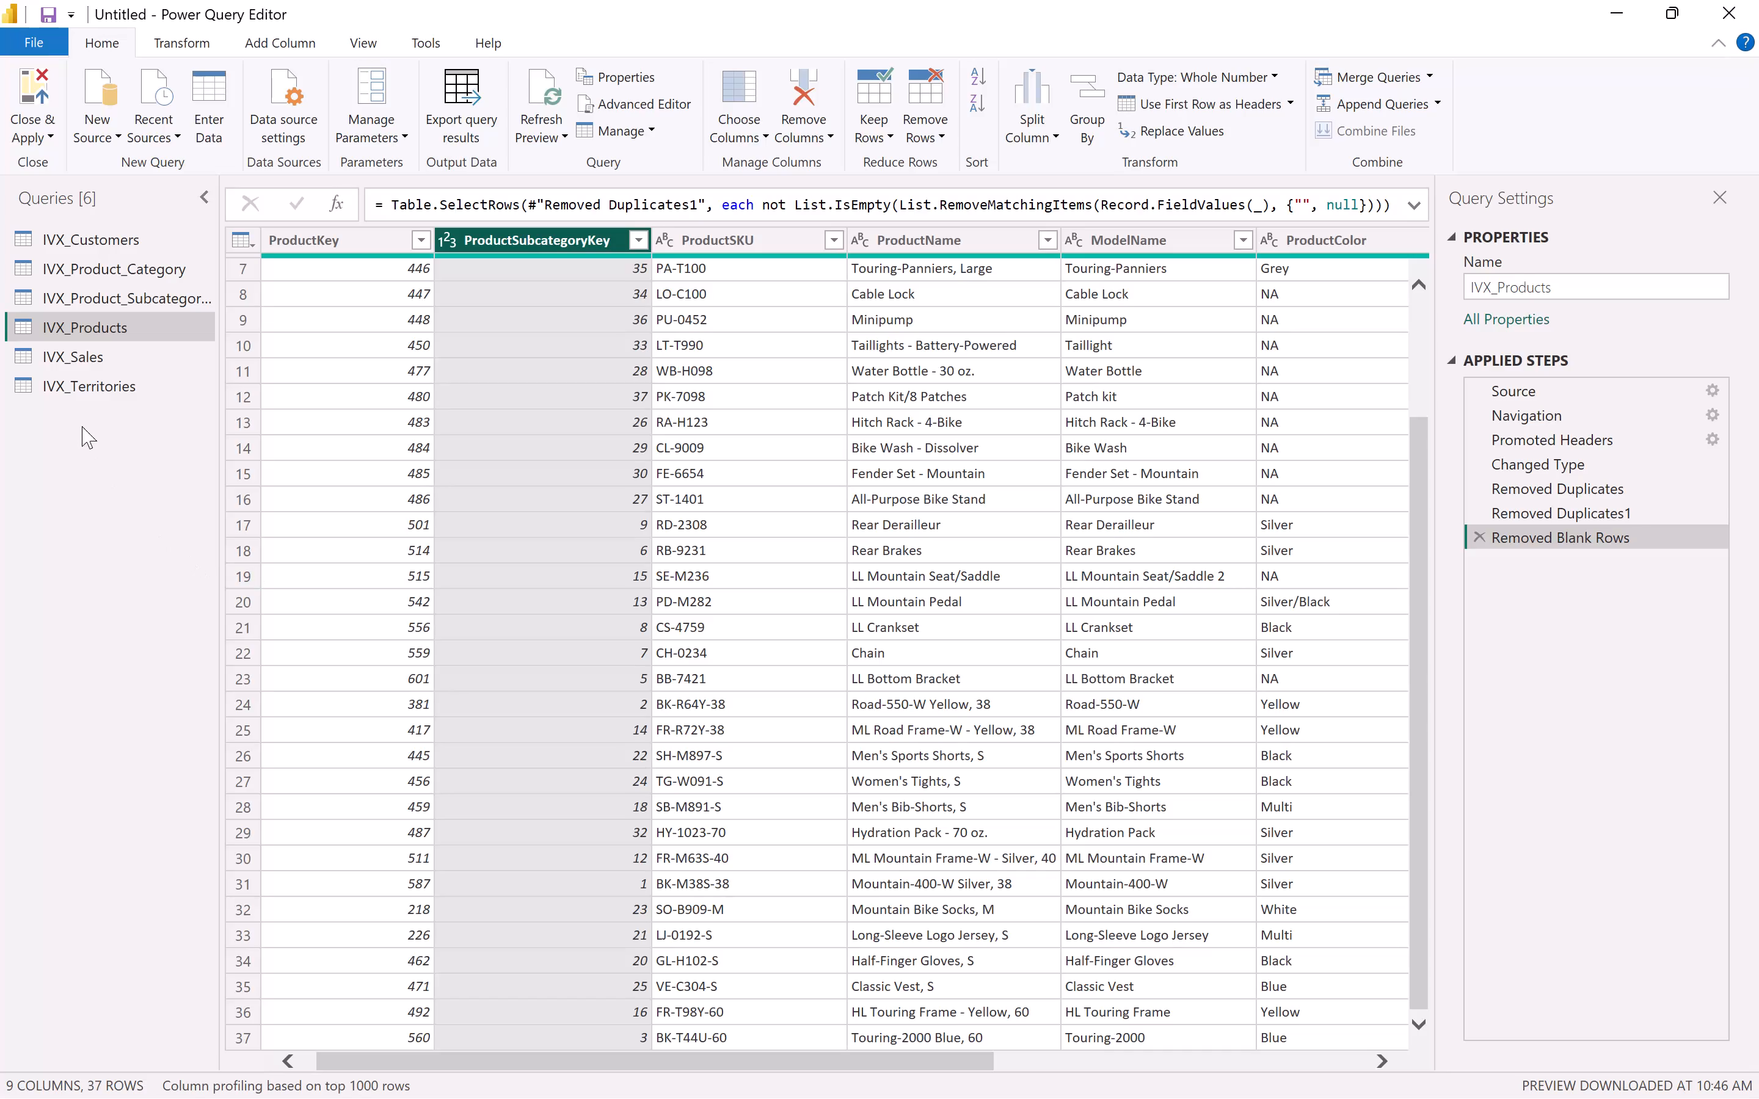
Check the rows of the IVX_Sales and IVX_Territories queries for blank entries.
{"action": "left_click", "coordinate": [67, 359]}
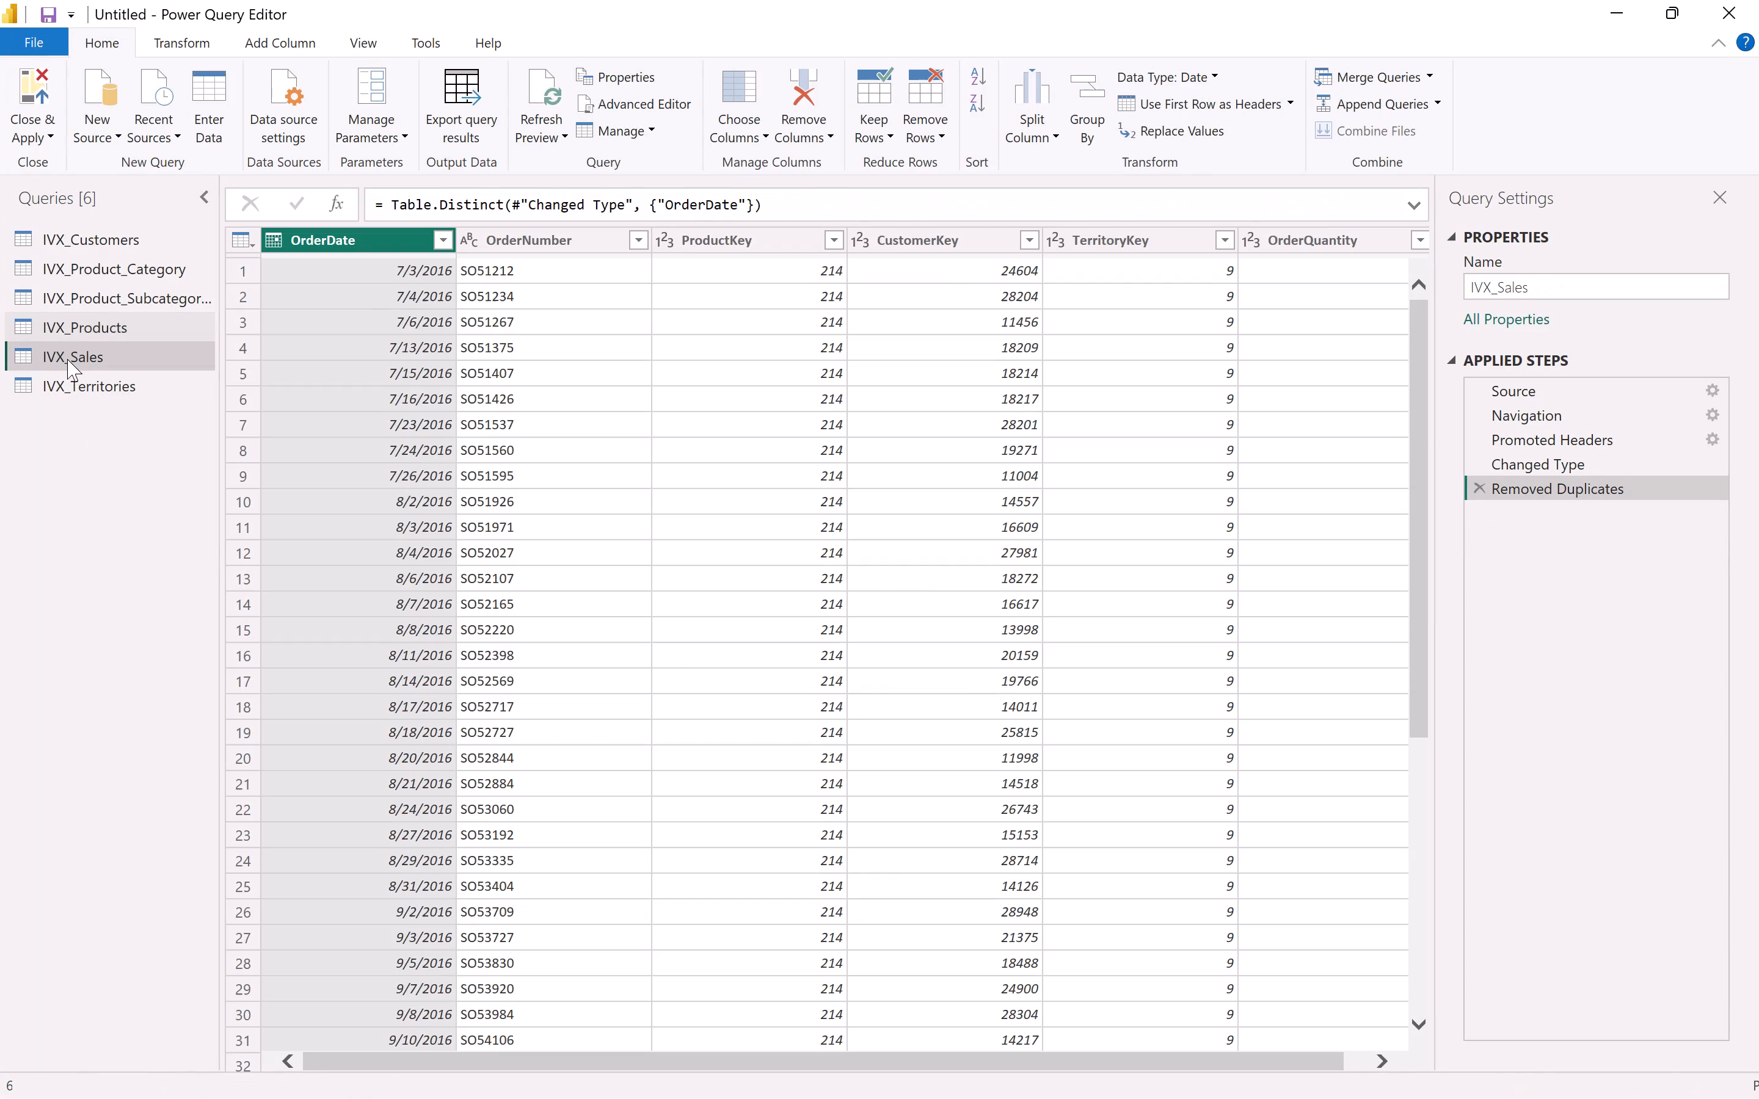
{"action": "scroll", "coordinate": [406, 560], "scroll_direction": "down", "scroll_amount": 20}
{"action": "scroll", "coordinate": [406, 560], "scroll_direction": "down", "scroll_amount": 10}
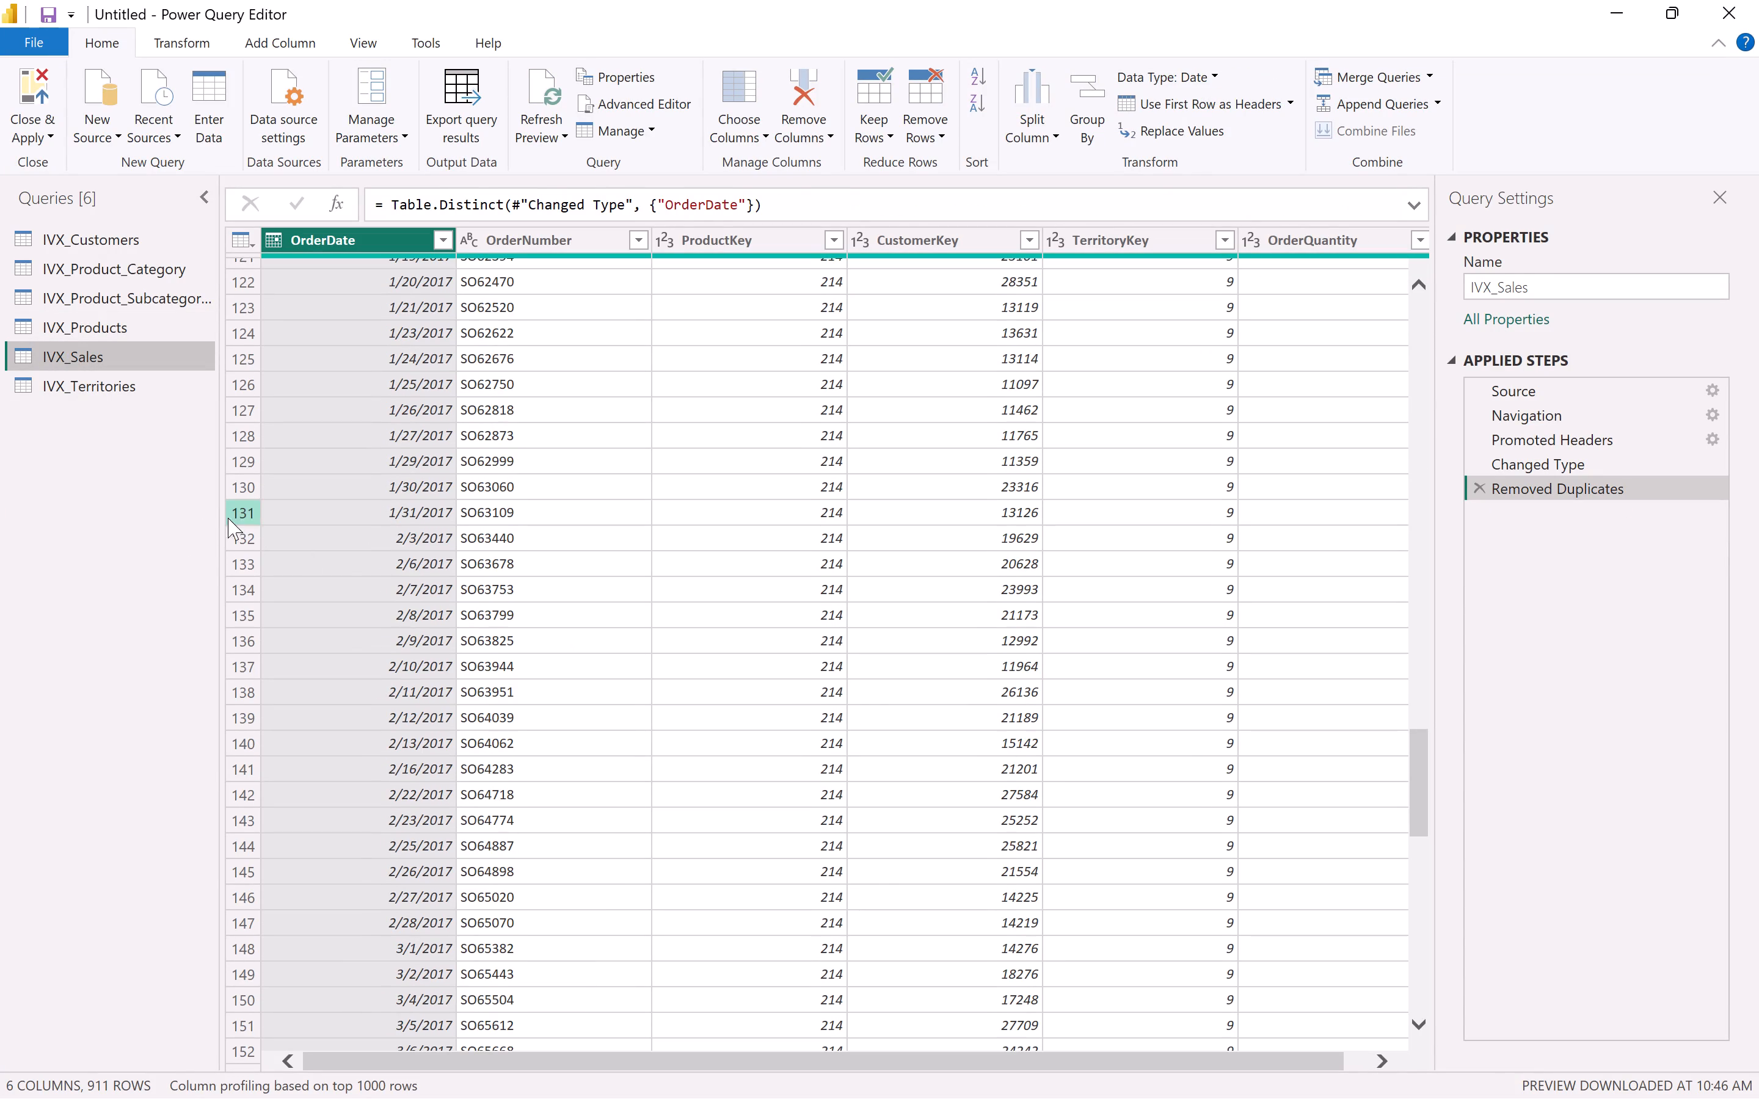
{"action": "left_click", "coordinate": [116, 388]}
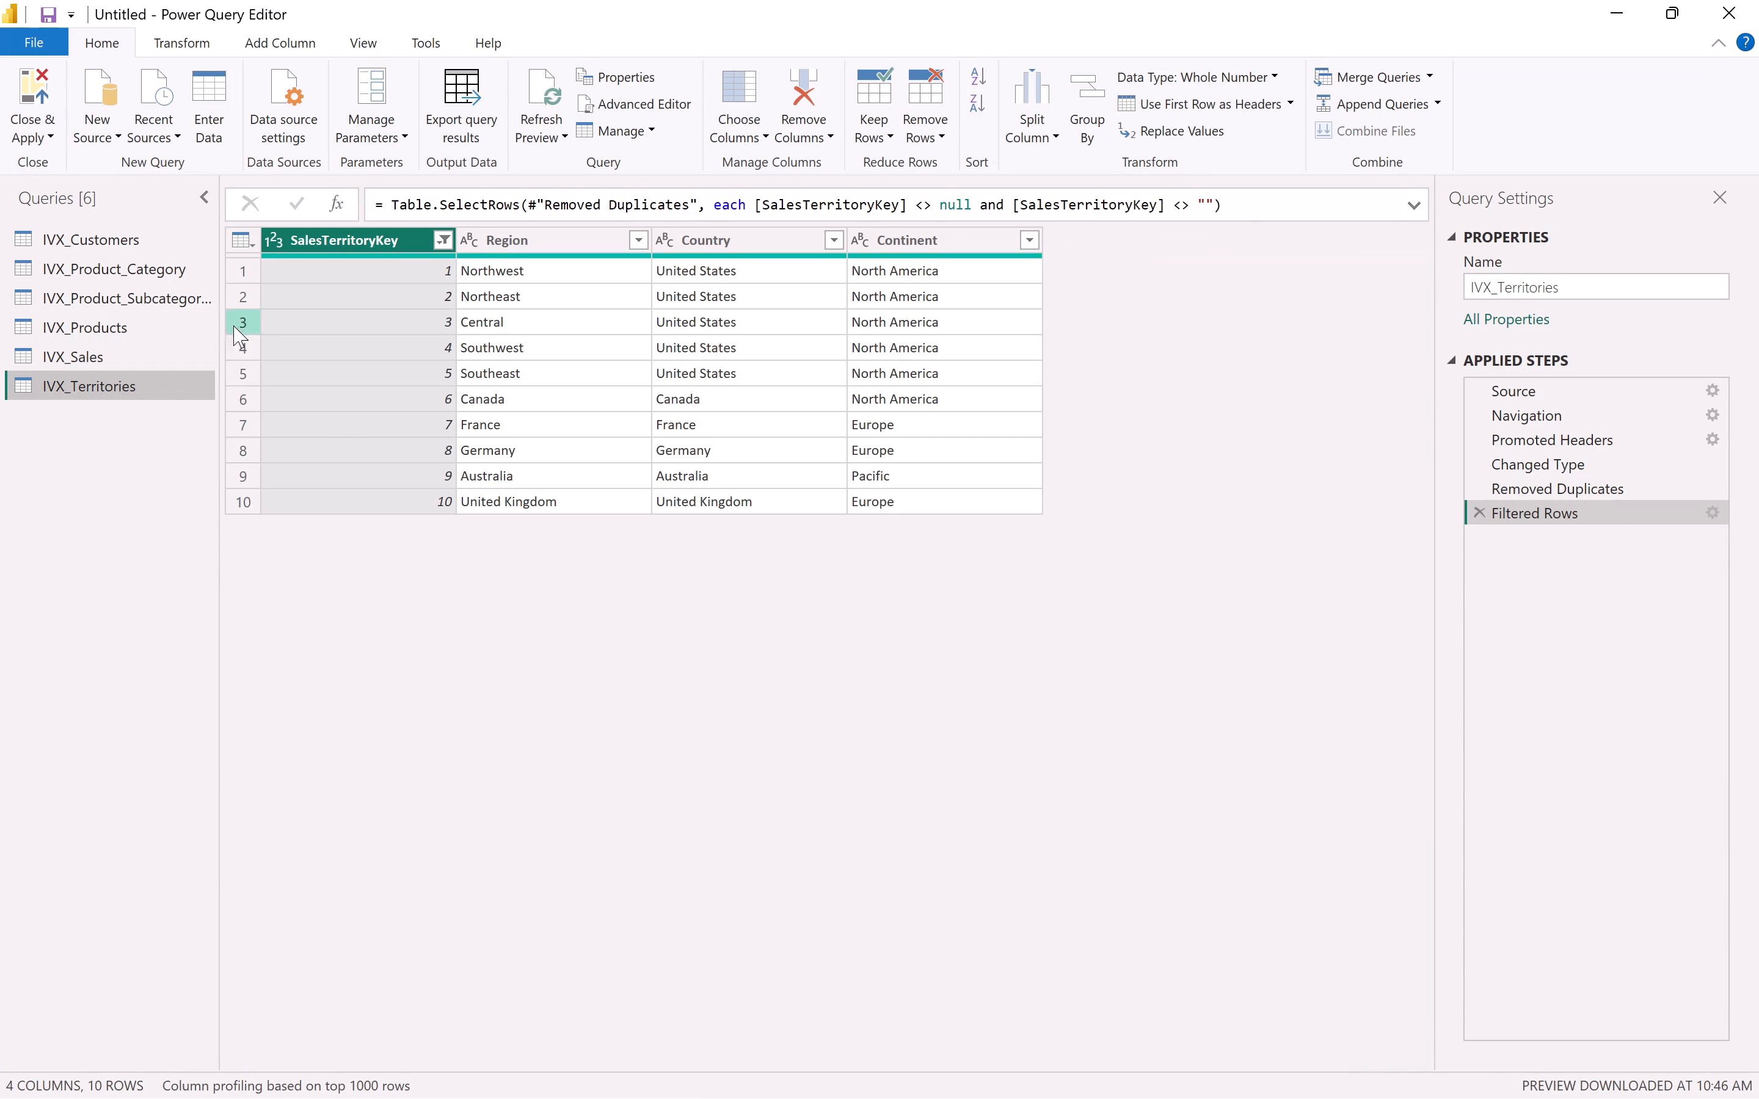
In the IVX_Product_Subcategories query, filter the ProductSubcategoryKey column to remove empty values.
{"action": "left_click", "coordinate": [127, 294]}
{"action": "scroll", "coordinate": [420, 589], "scroll_direction": "down", "scroll_amount": 14}
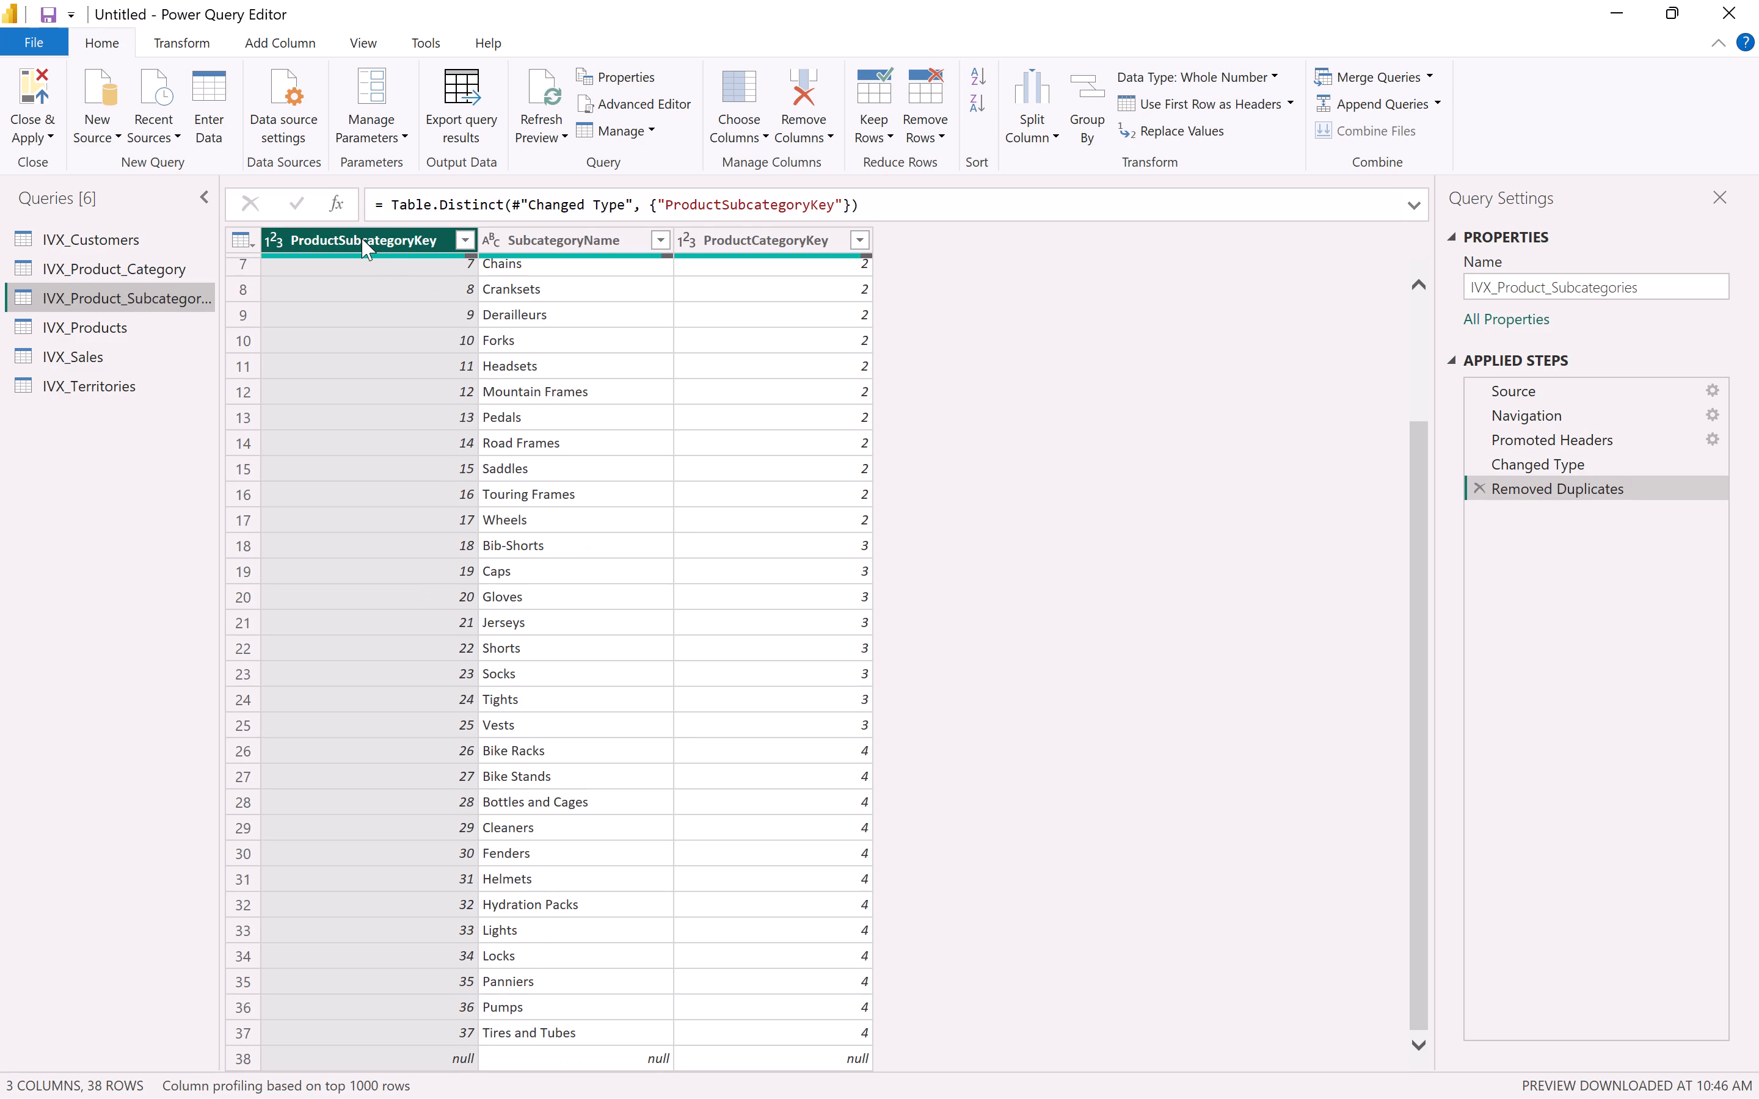
{"action": "right_click", "coordinate": [362, 238]}
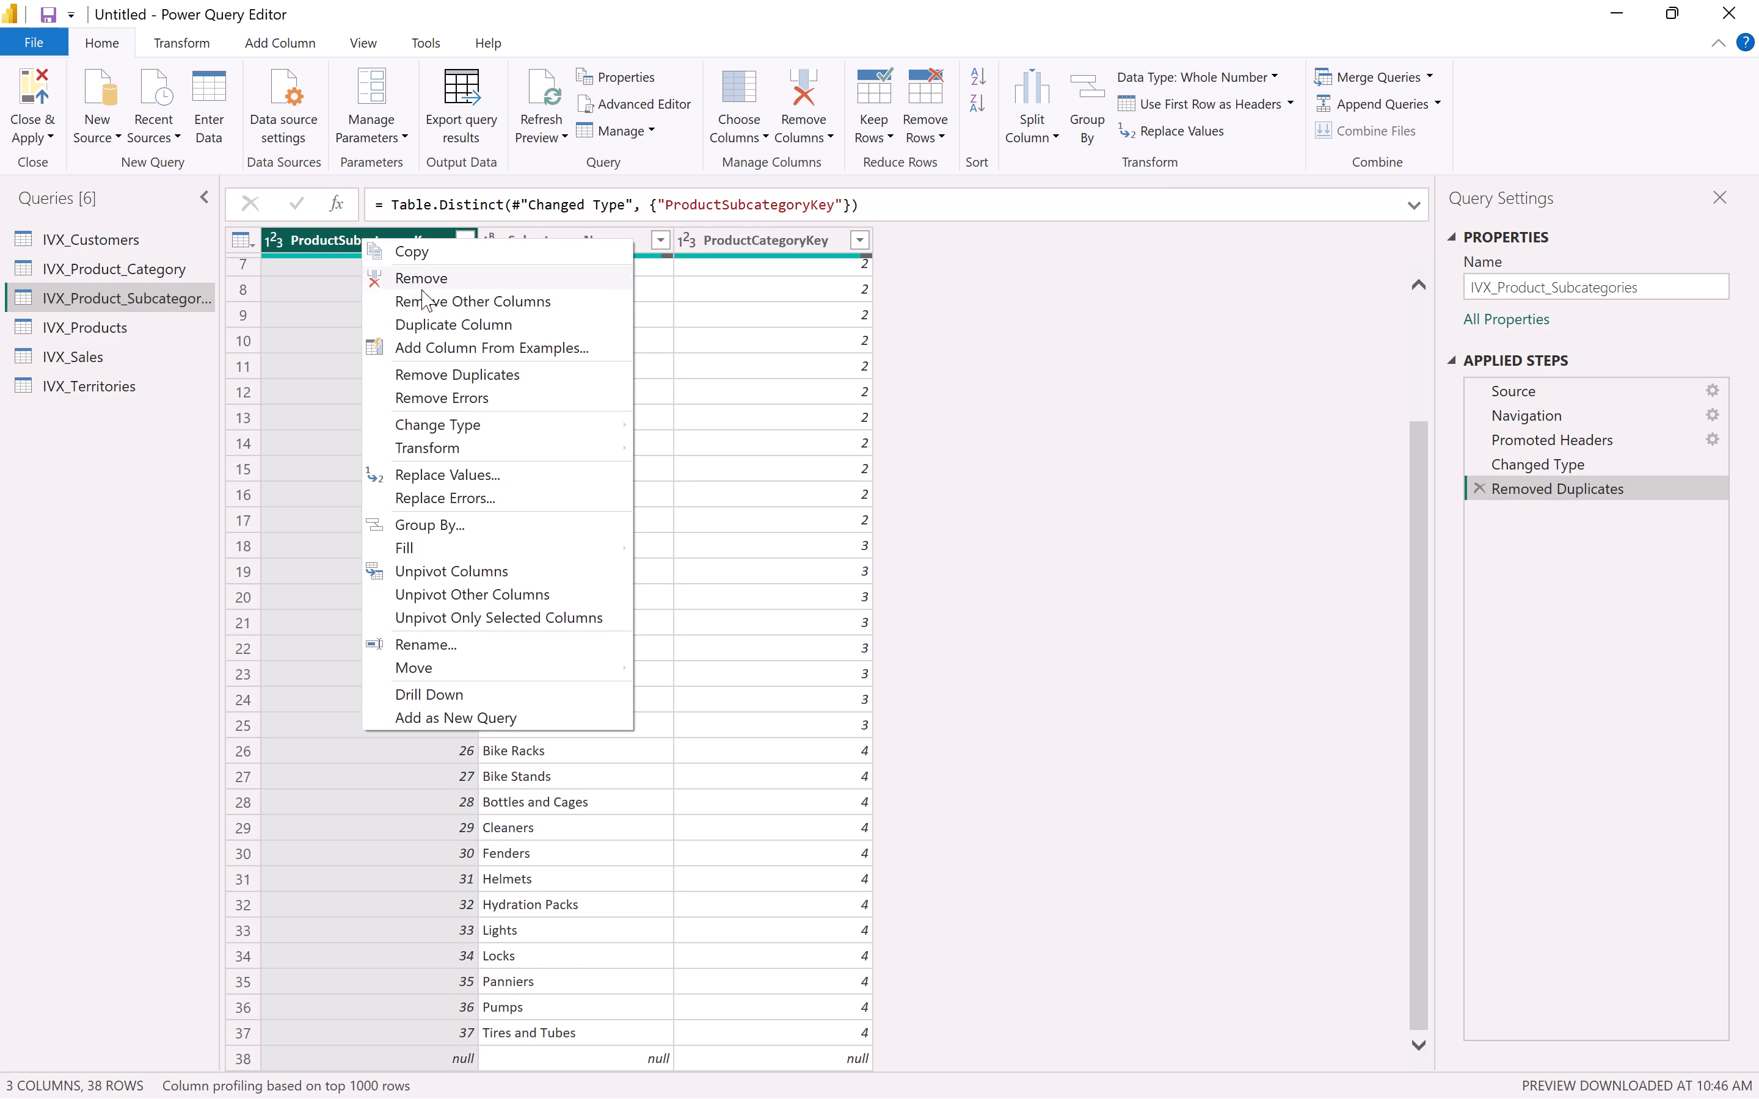
{"action": "left_click", "coordinate": [313, 223]}
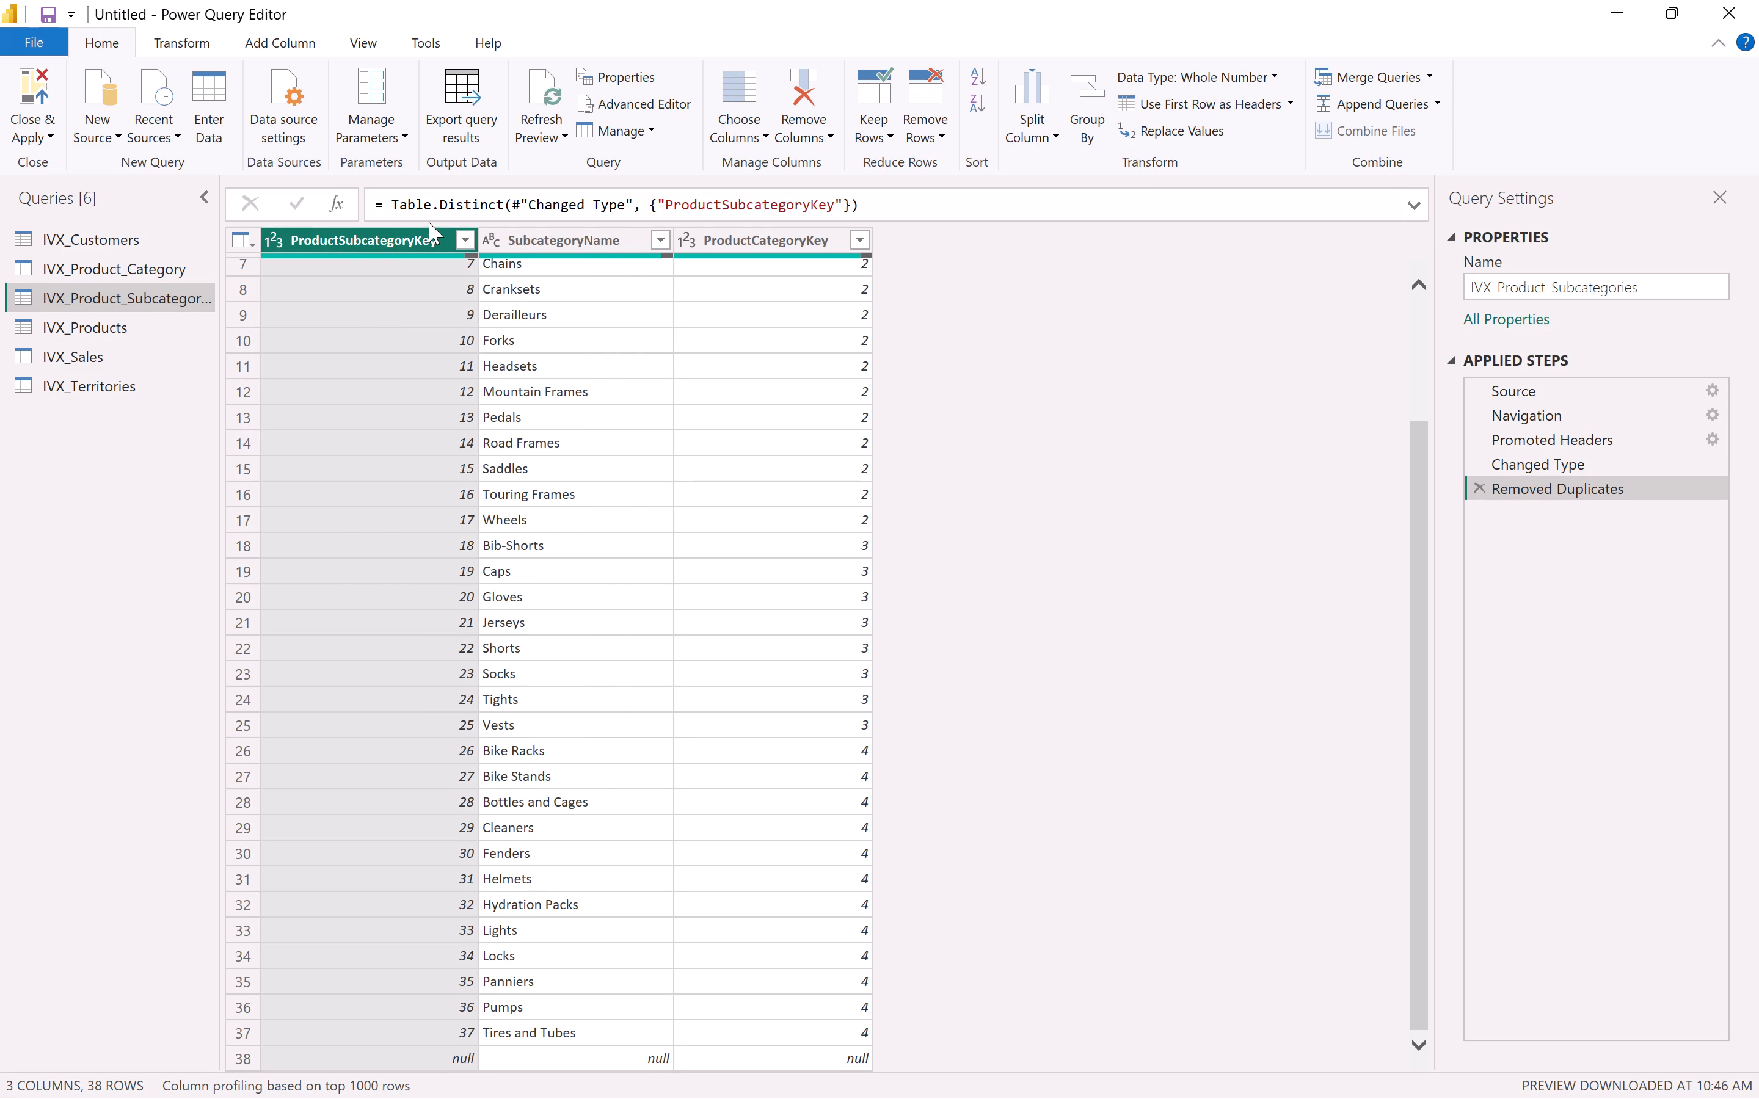
{"action": "left_click", "coordinate": [458, 238]}
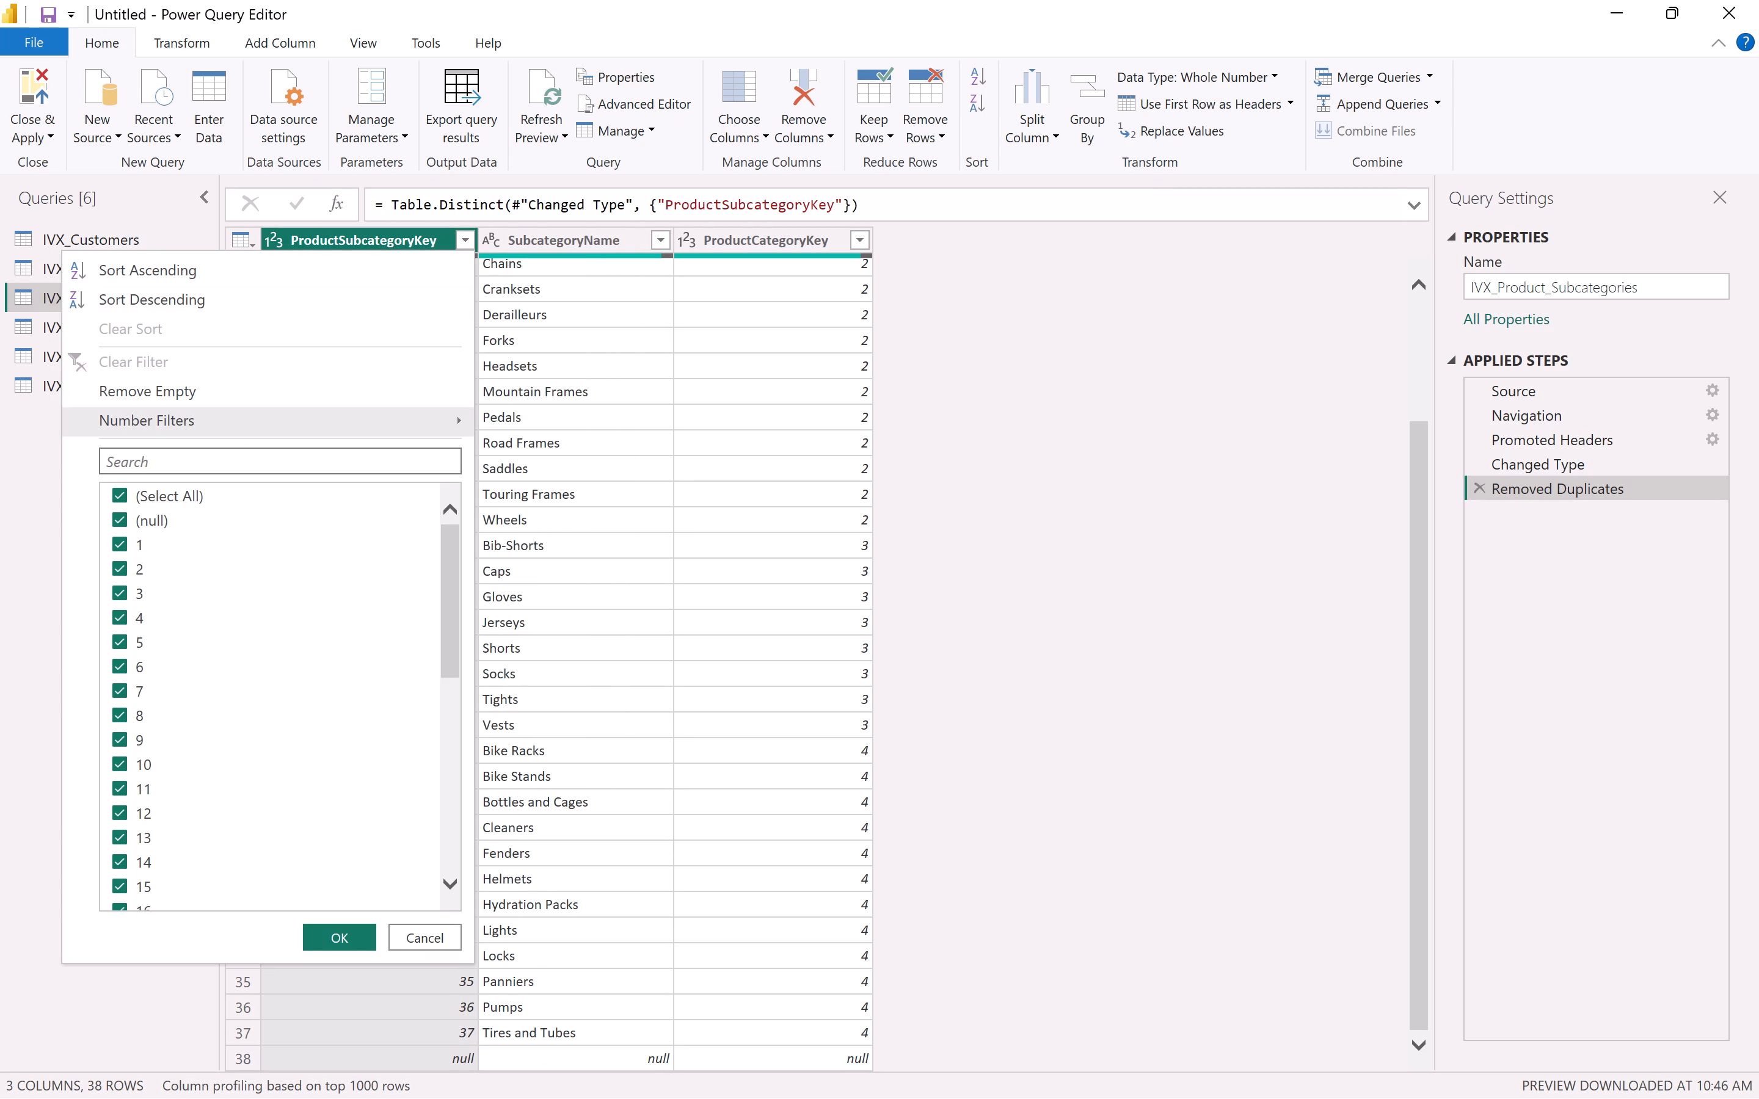
{"action": "left_click", "coordinate": [159, 389]}
In the IVX_Product_Category query, filter the ProductCategoryKey column to remove empty values.
{"action": "left_click", "coordinate": [95, 266]}
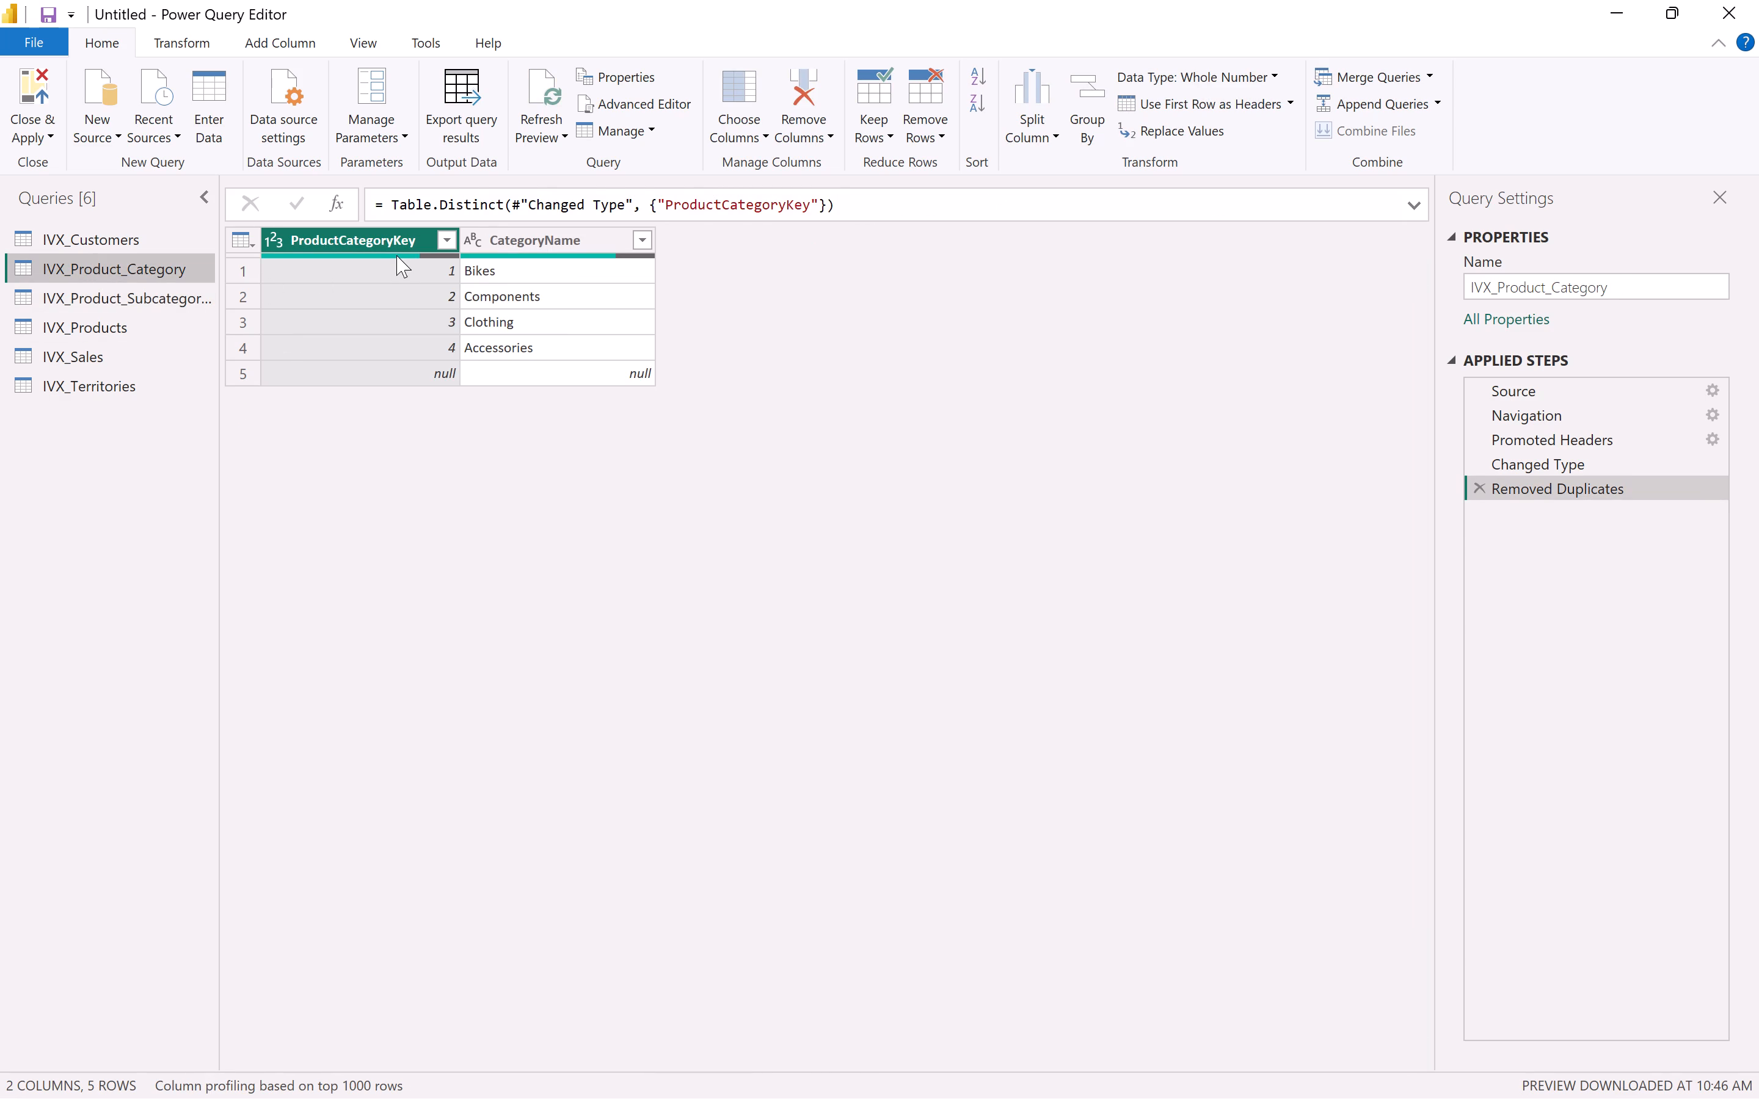
{"action": "right_click", "coordinate": [393, 236]}
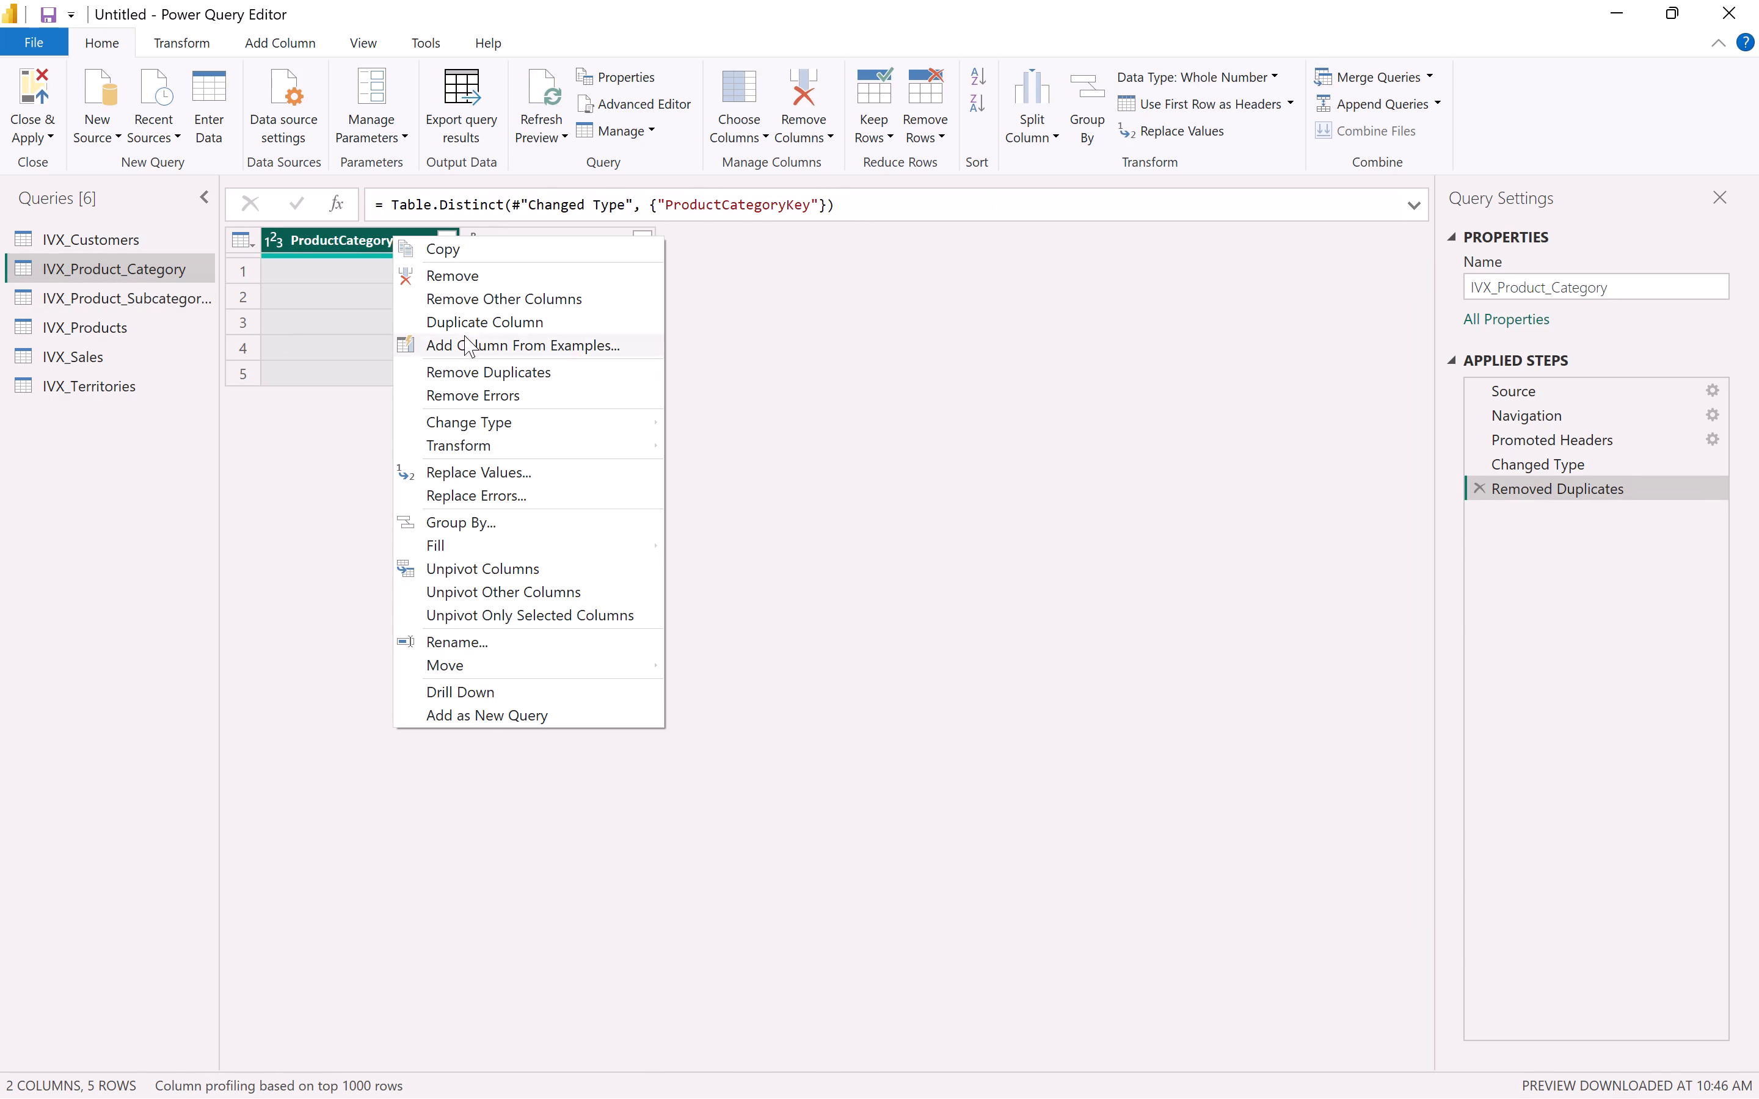
{"action": "left_click", "coordinate": [349, 233]}
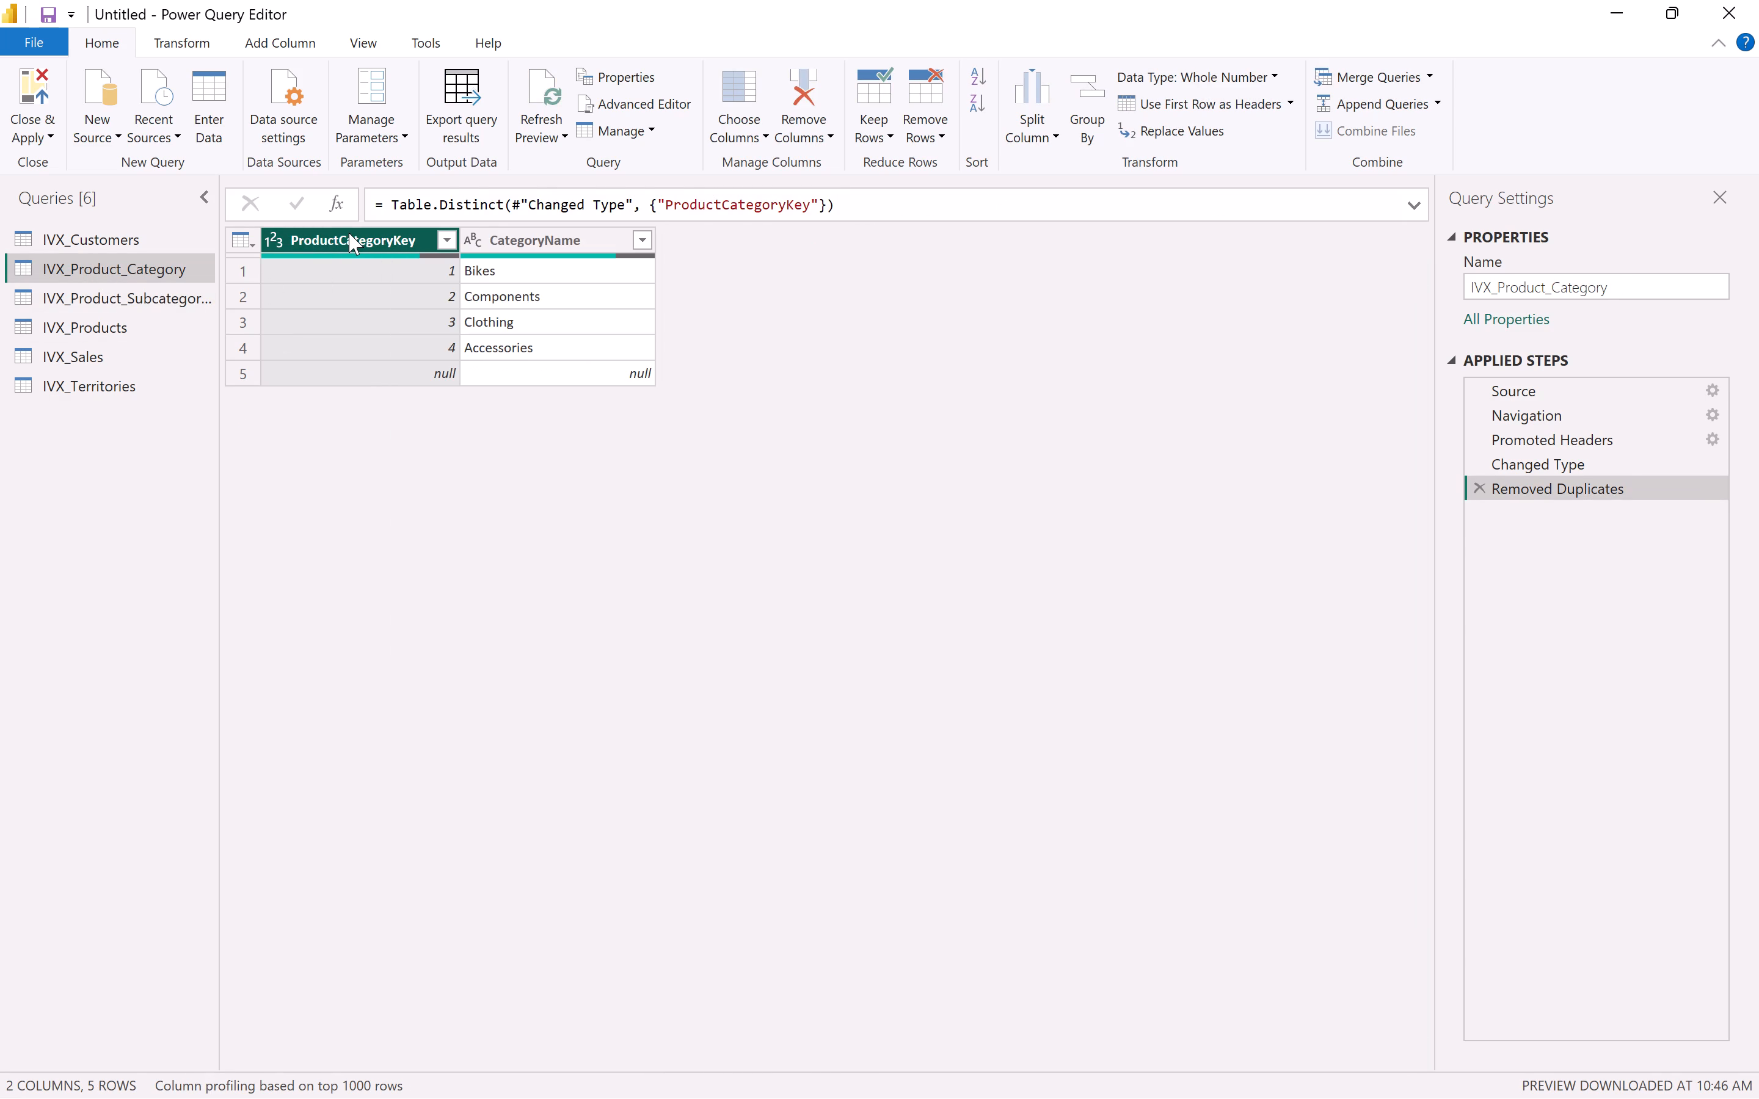
{"action": "left_click", "coordinate": [453, 247]}
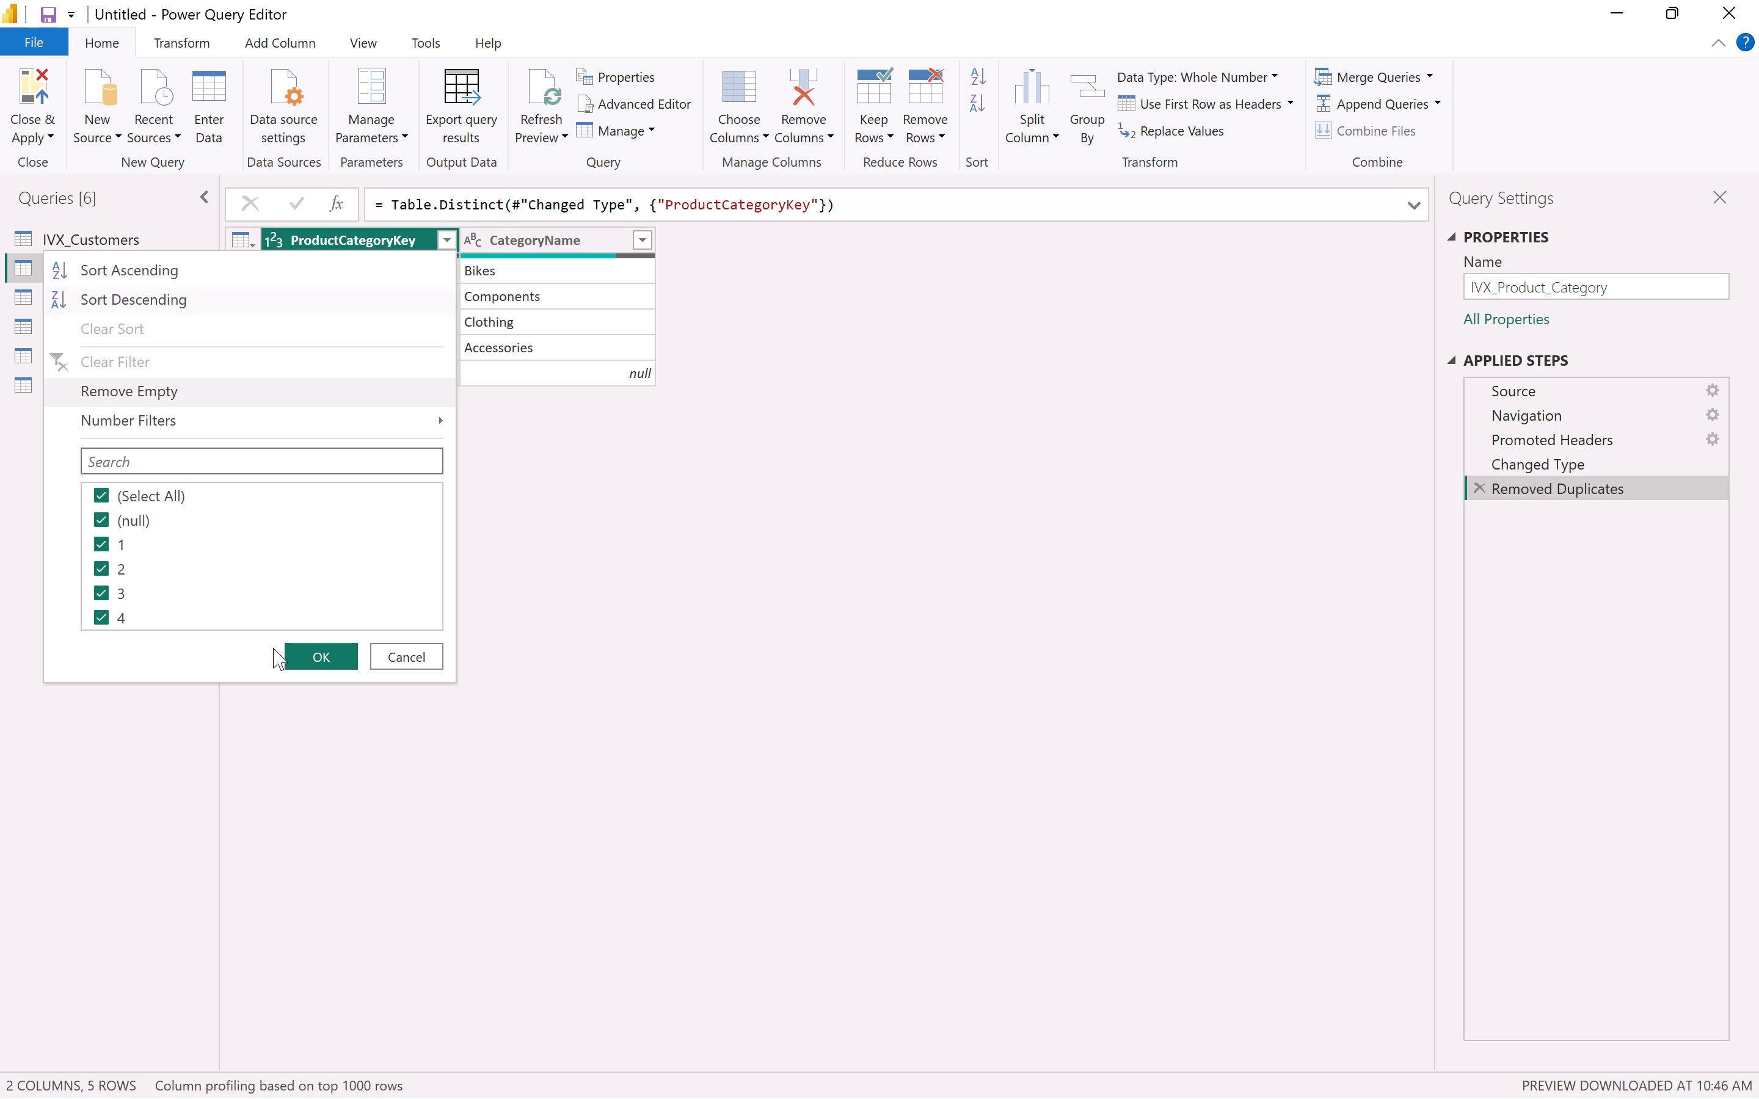
{"action": "left_click", "coordinate": [149, 385]}
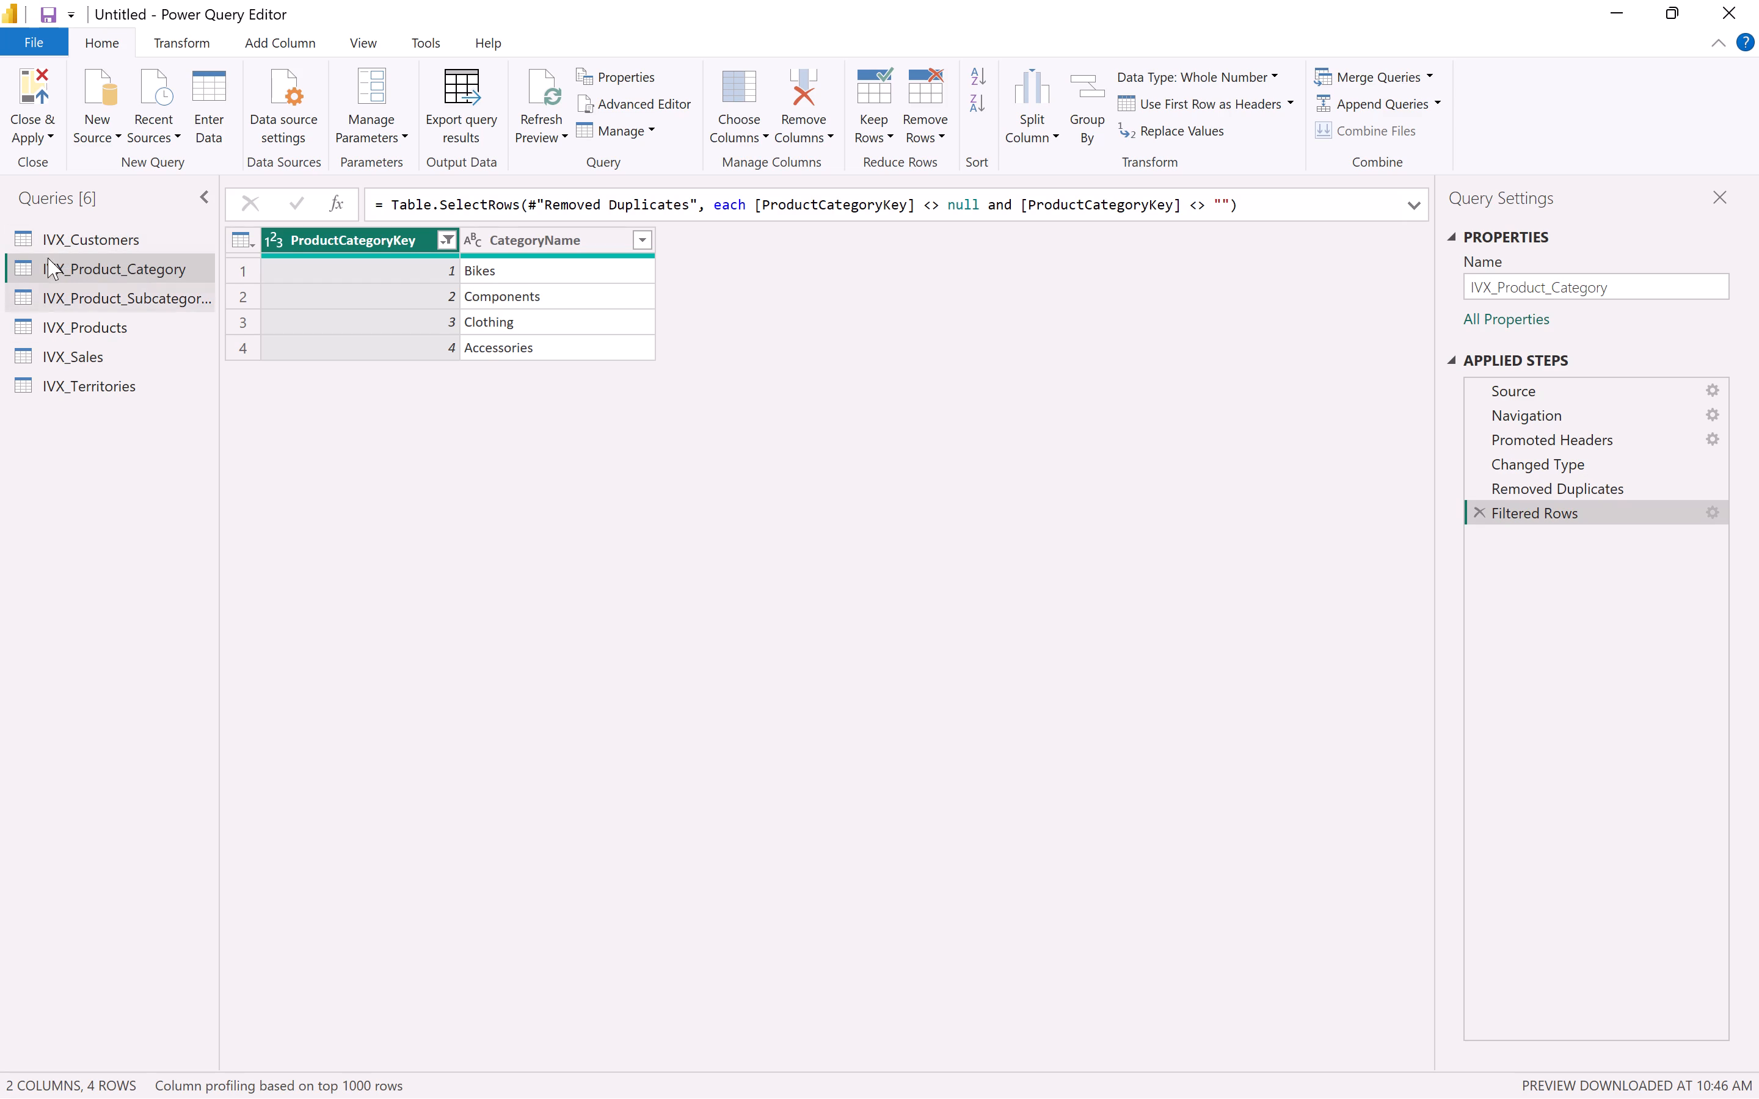
Look through the IVX_Customers rows and filter the CustomerKey column to remove empty values.
{"action": "left_click", "coordinate": [118, 231]}
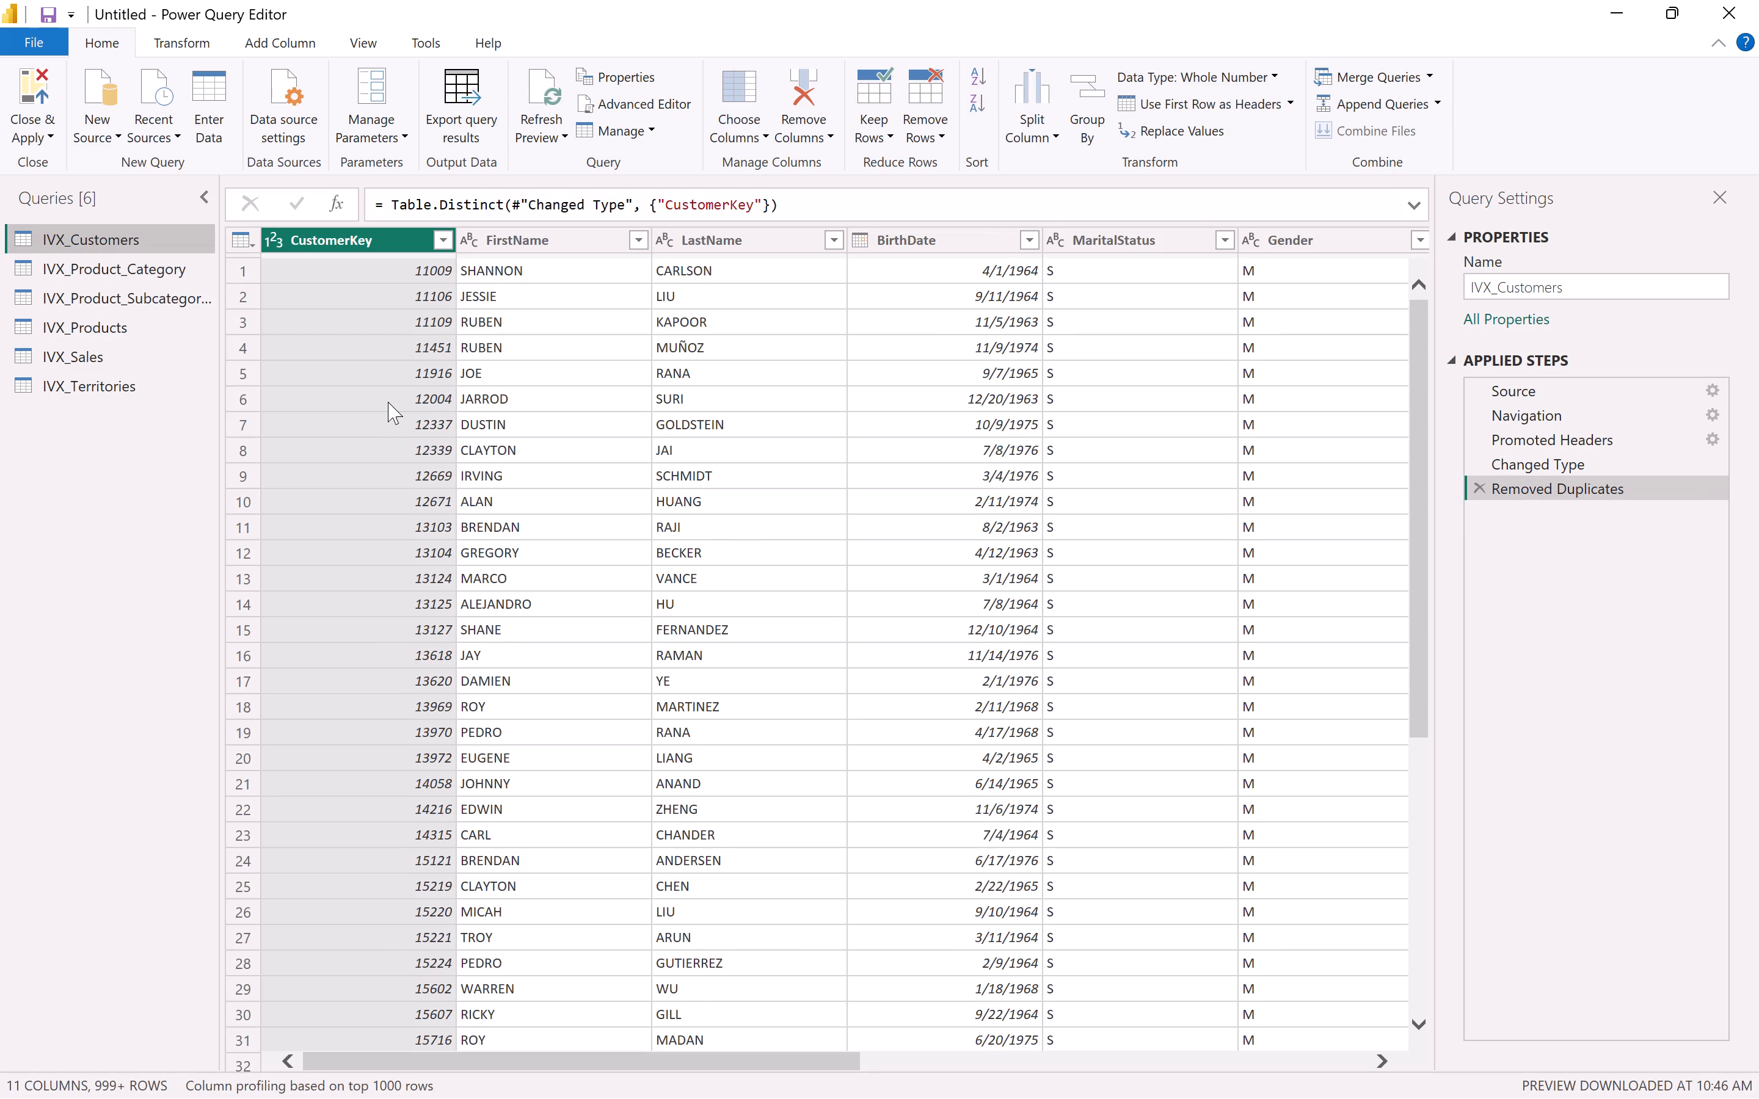
{"action": "scroll", "coordinate": [388, 402], "scroll_direction": "down", "scroll_amount": 20}
{"action": "scroll", "coordinate": [388, 402], "scroll_direction": "down", "scroll_amount": 19}
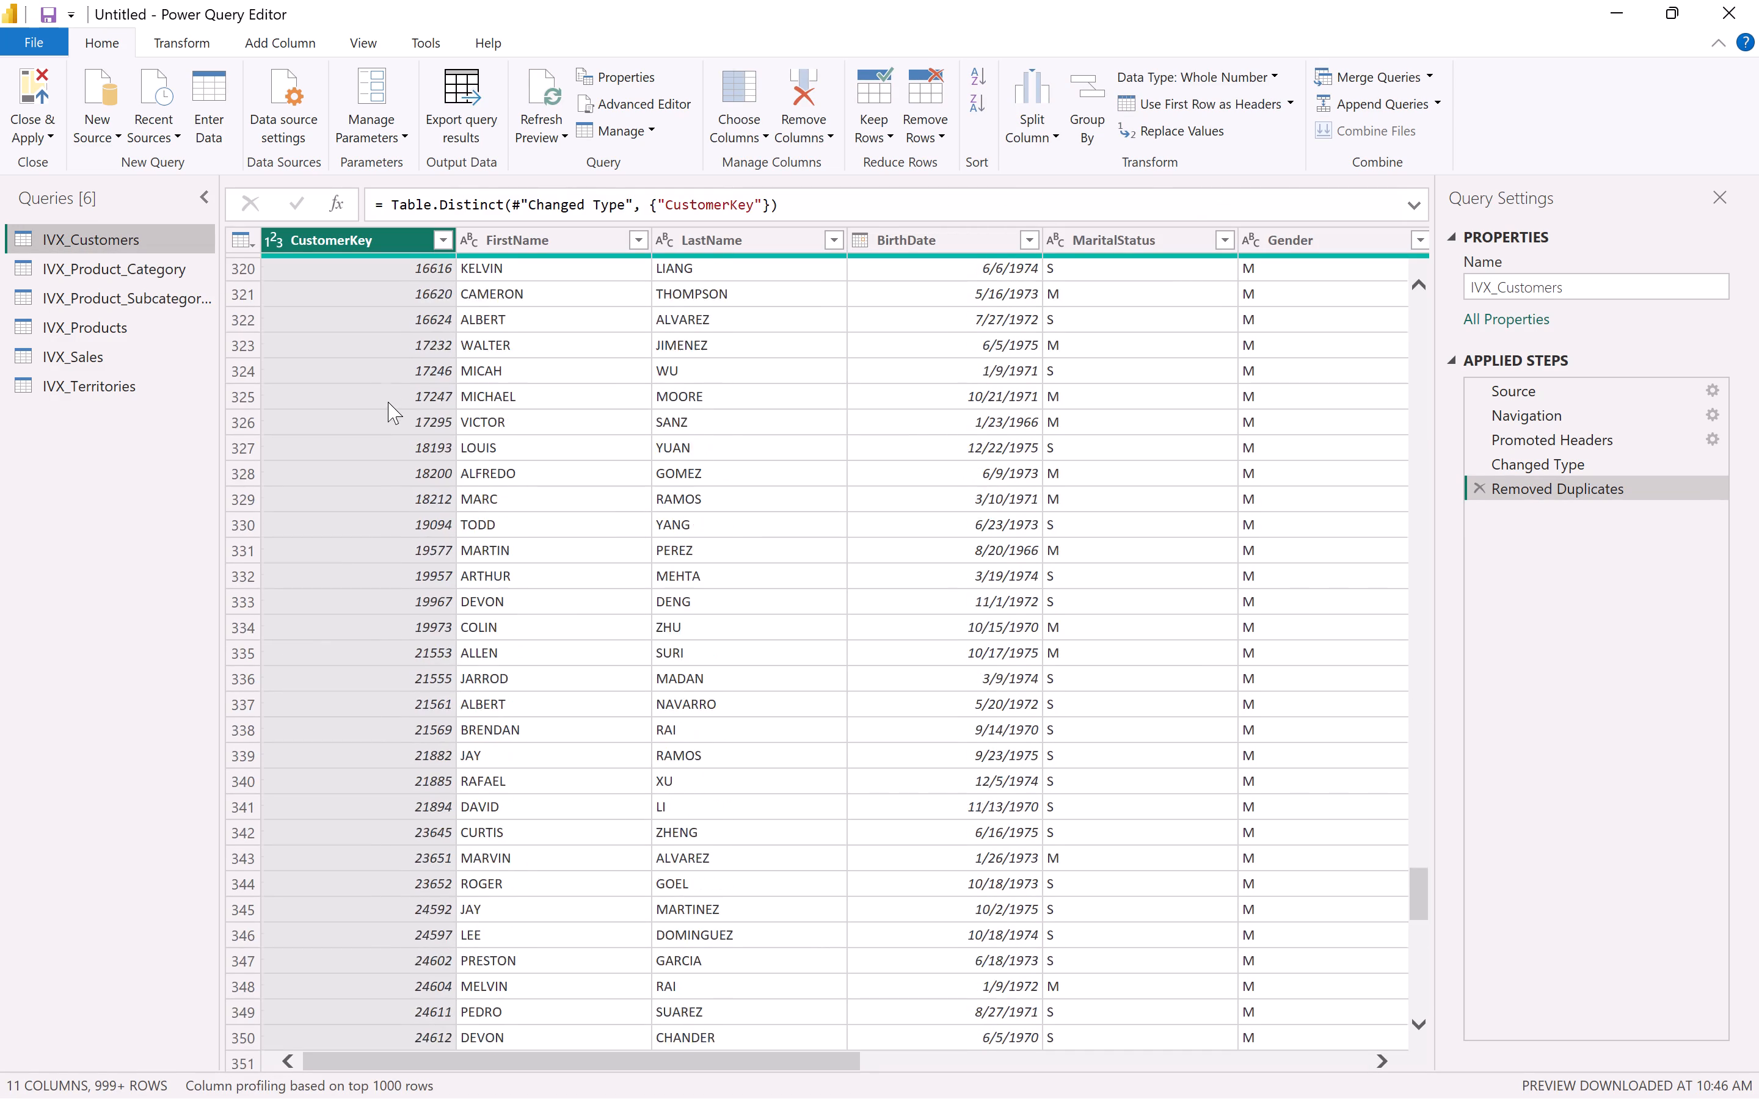
{"action": "scroll", "coordinate": [388, 402], "scroll_direction": "down", "scroll_amount": 17}
{"action": "scroll", "coordinate": [388, 402], "scroll_direction": "down", "scroll_amount": 20}
{"action": "scroll", "coordinate": [388, 402], "scroll_direction": "down", "scroll_amount": 6}
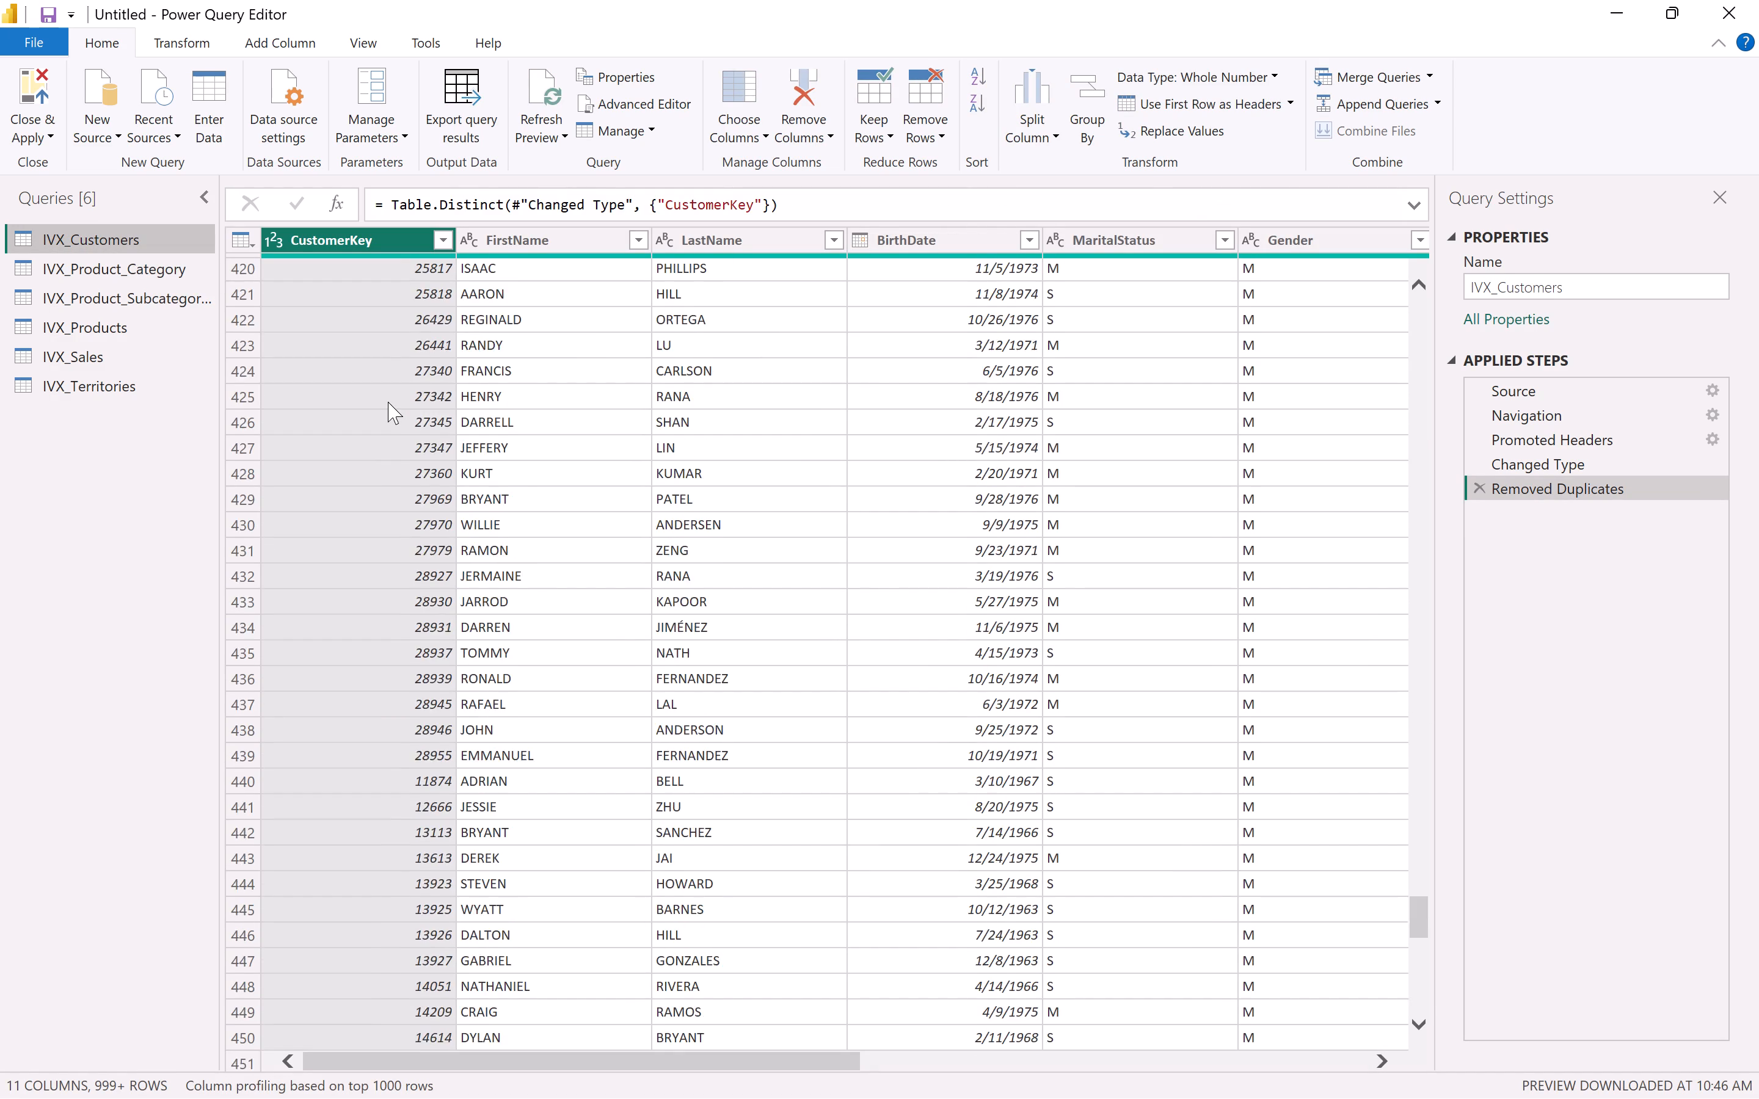
{"action": "scroll", "coordinate": [388, 402], "scroll_direction": "down", "scroll_amount": 20}
{"action": "scroll", "coordinate": [388, 402], "scroll_direction": "down", "scroll_amount": 20}
{"action": "scroll", "coordinate": [388, 402], "scroll_direction": "down", "scroll_amount": 20}
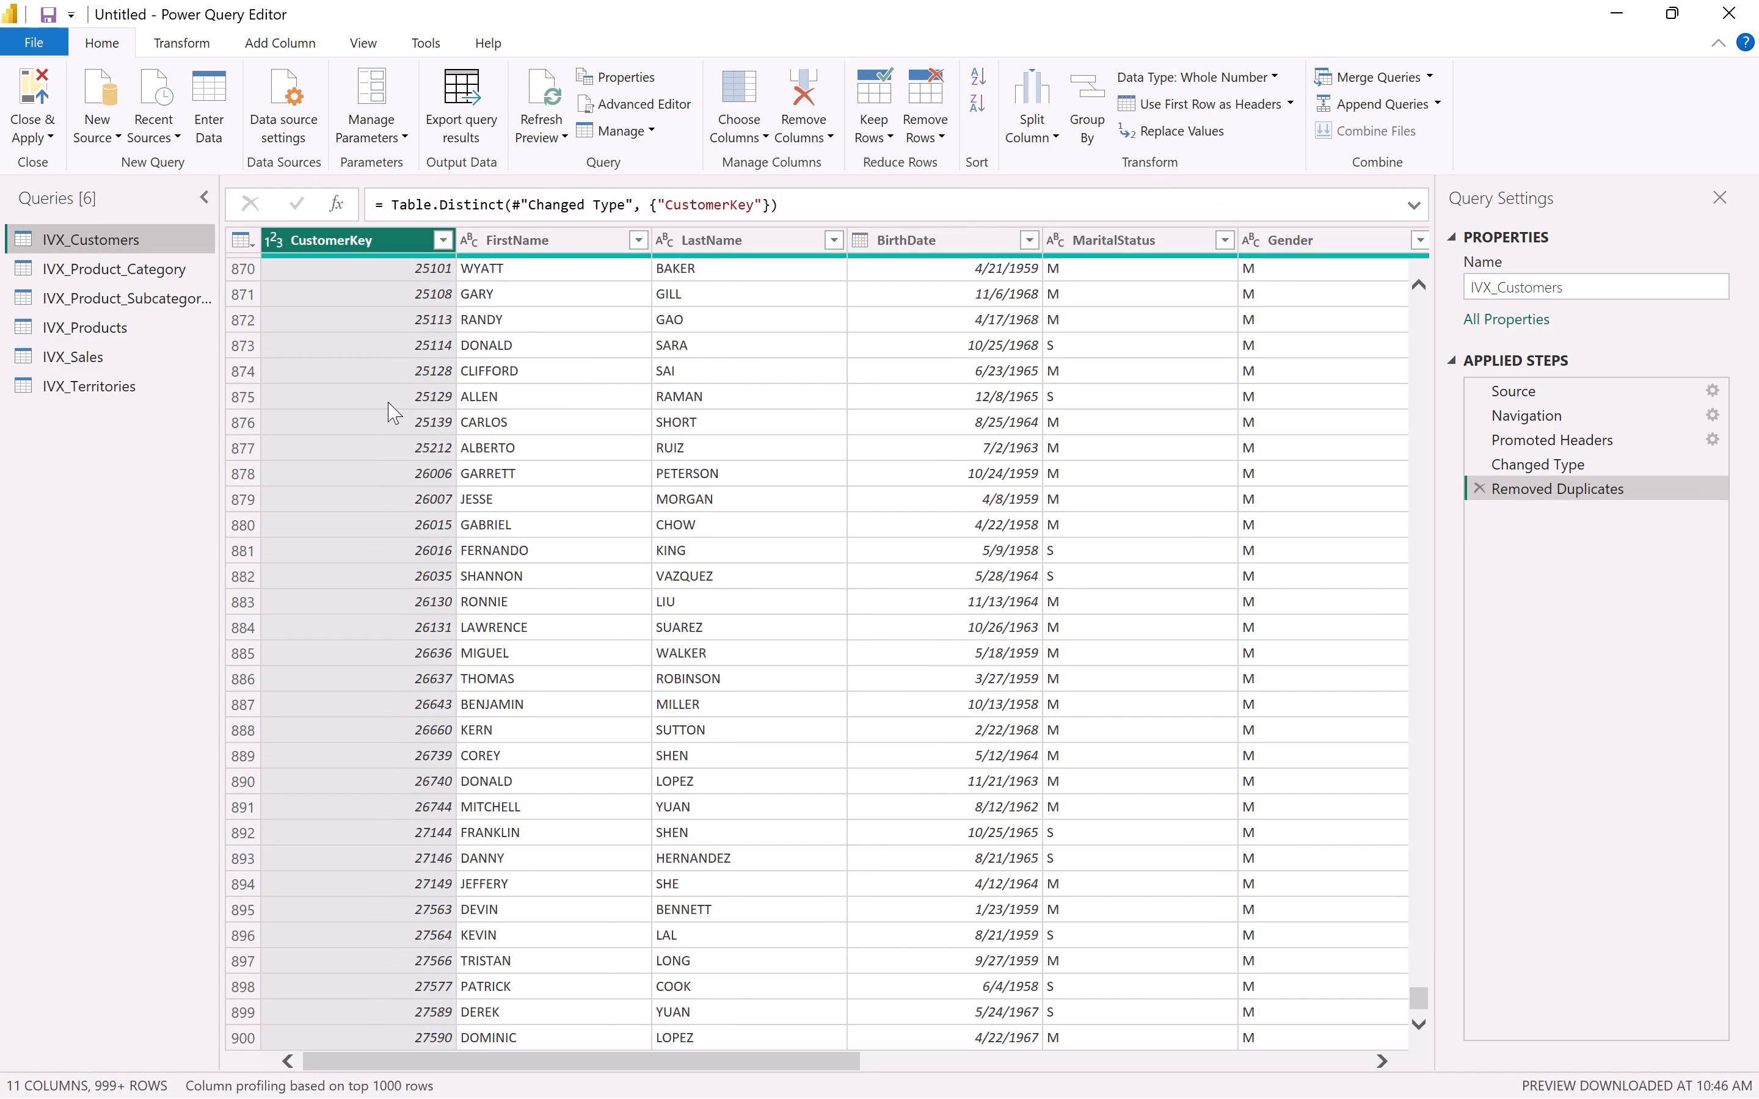
{"action": "scroll", "coordinate": [388, 402], "scroll_direction": "down", "scroll_amount": 20}
{"action": "scroll", "coordinate": [388, 402], "scroll_direction": "down", "scroll_amount": 20}
{"action": "scroll", "coordinate": [388, 402], "scroll_direction": "down", "scroll_amount": 20}
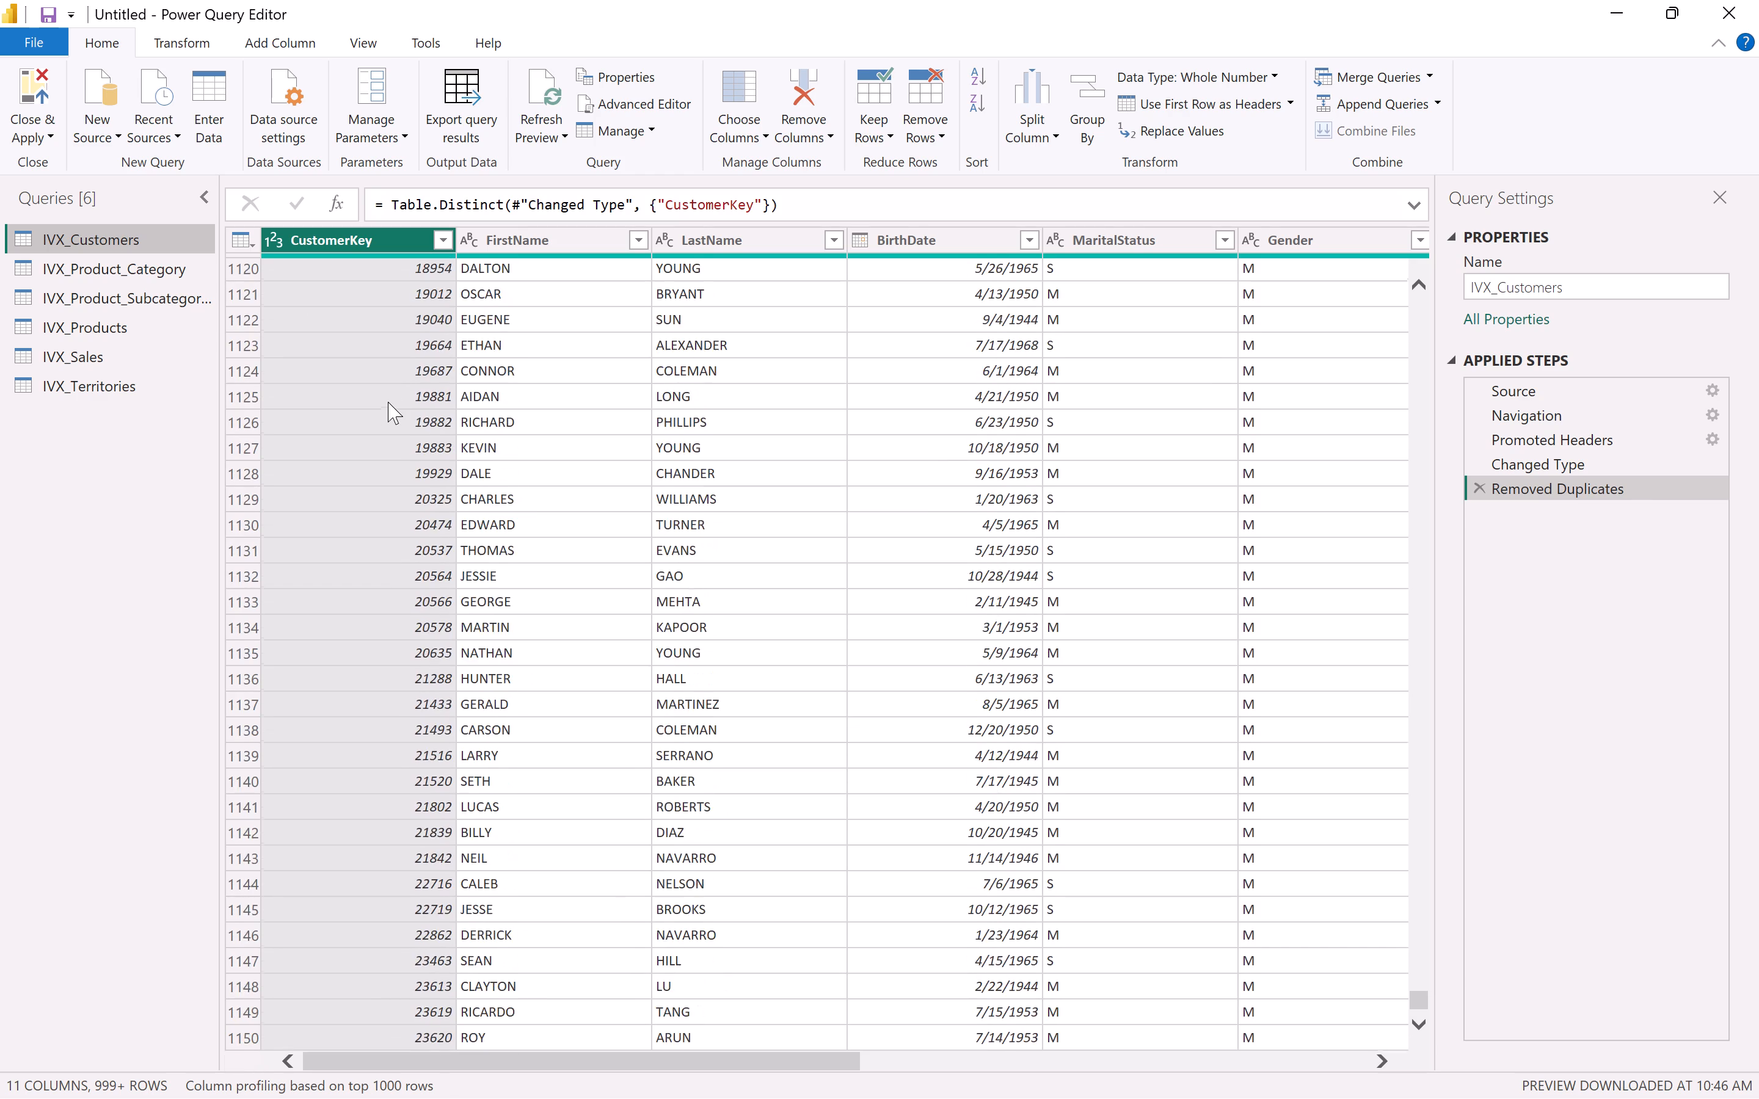
{"action": "scroll", "coordinate": [388, 402], "scroll_direction": "down", "scroll_amount": 15}
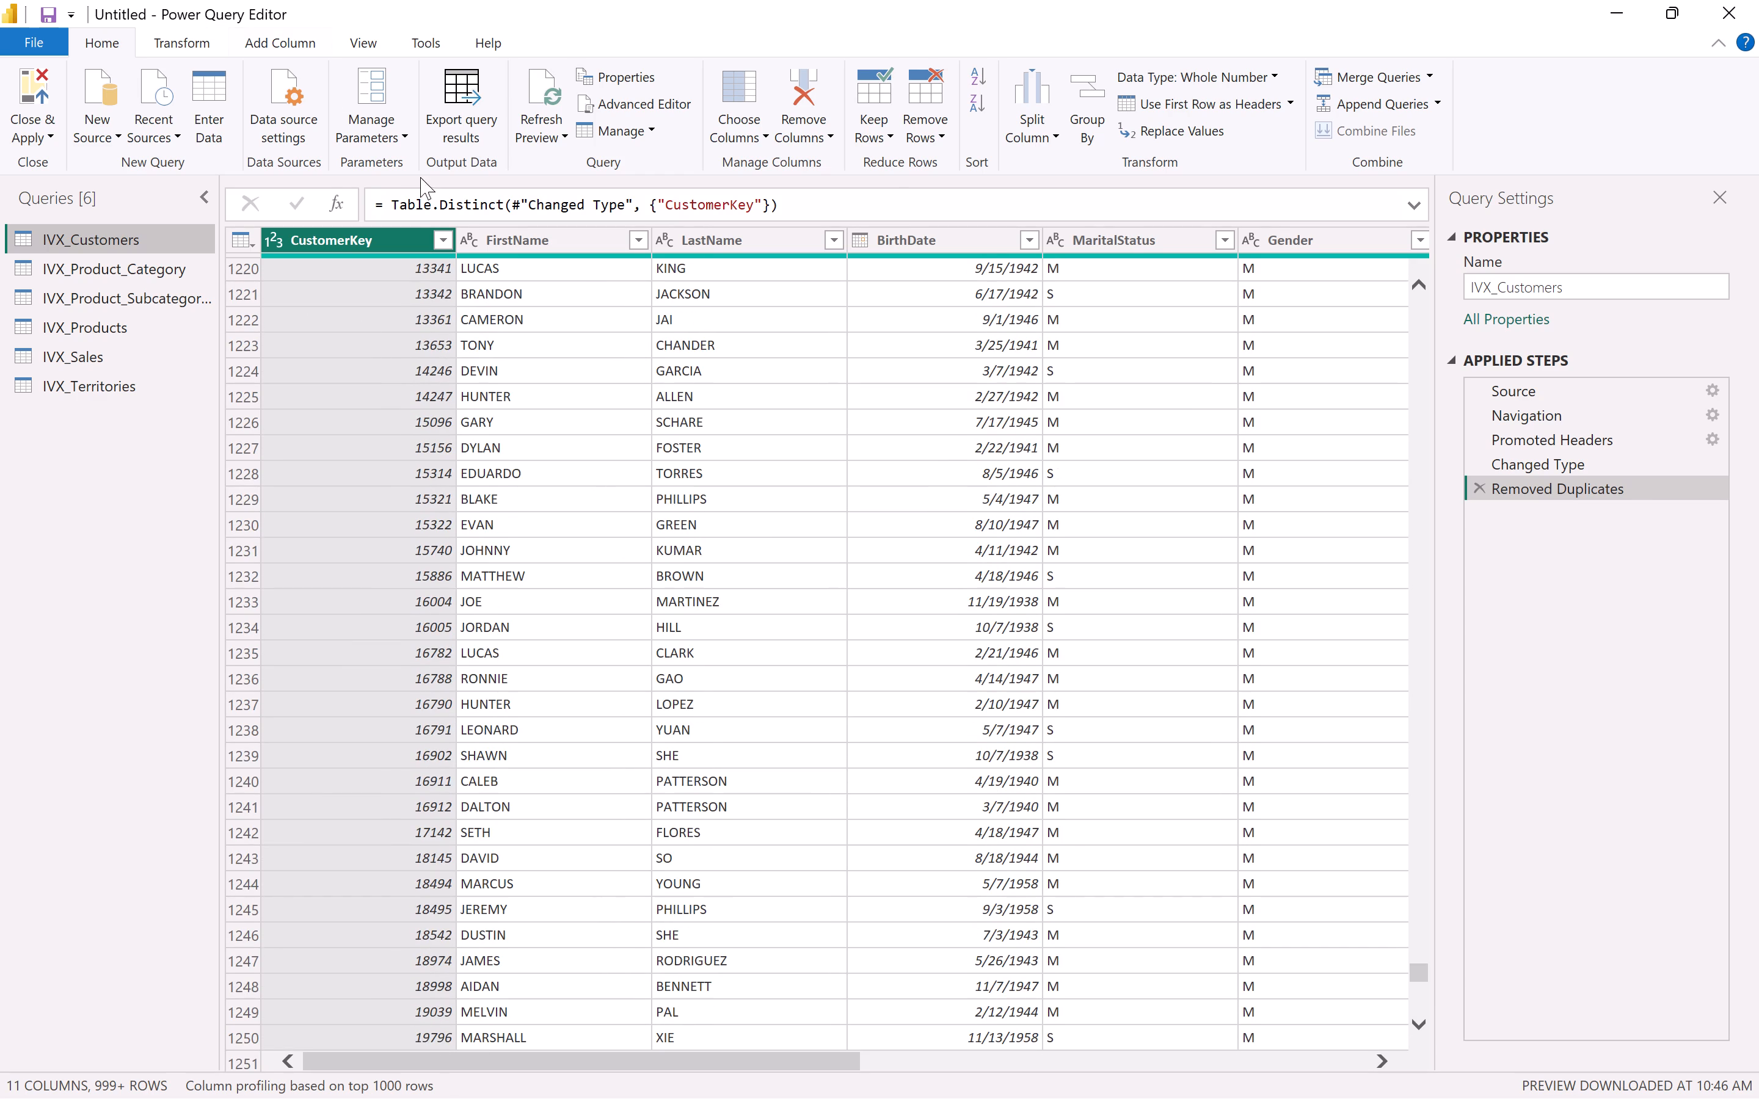
{"action": "right_click", "coordinate": [383, 238]}
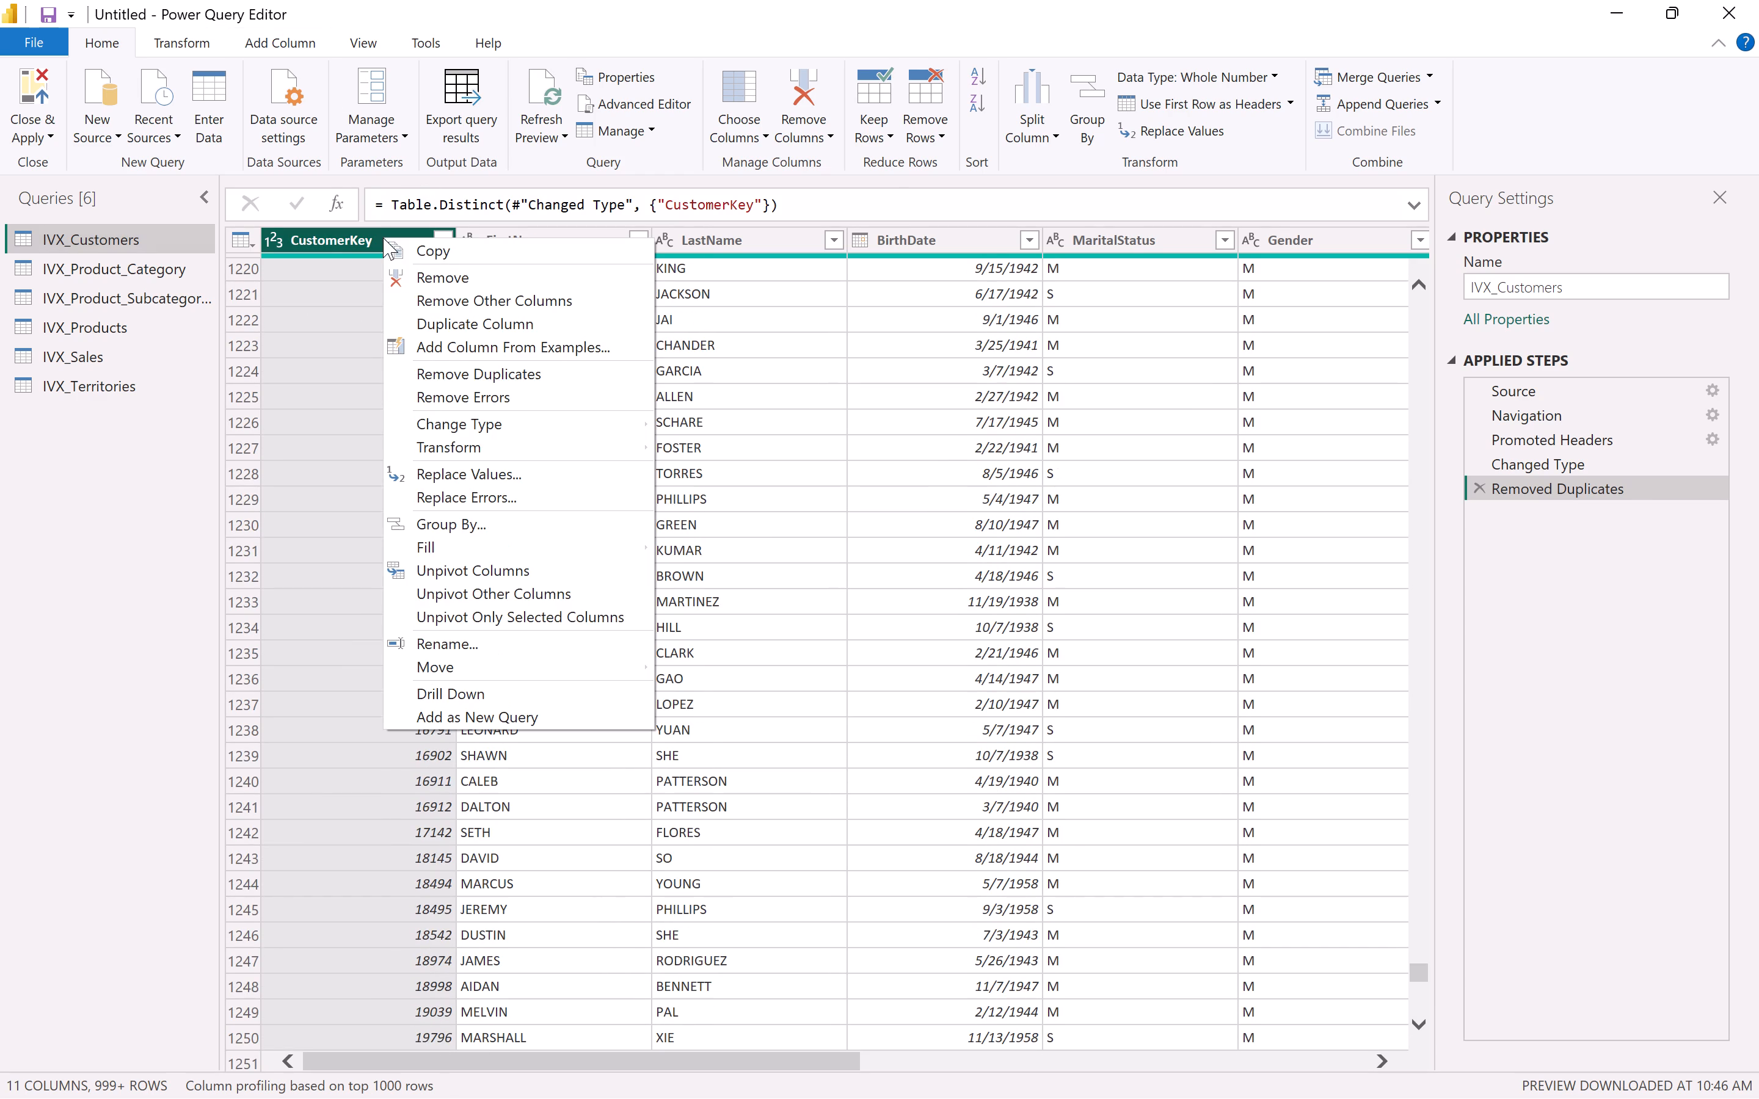
{"action": "left_click", "coordinate": [372, 248]}
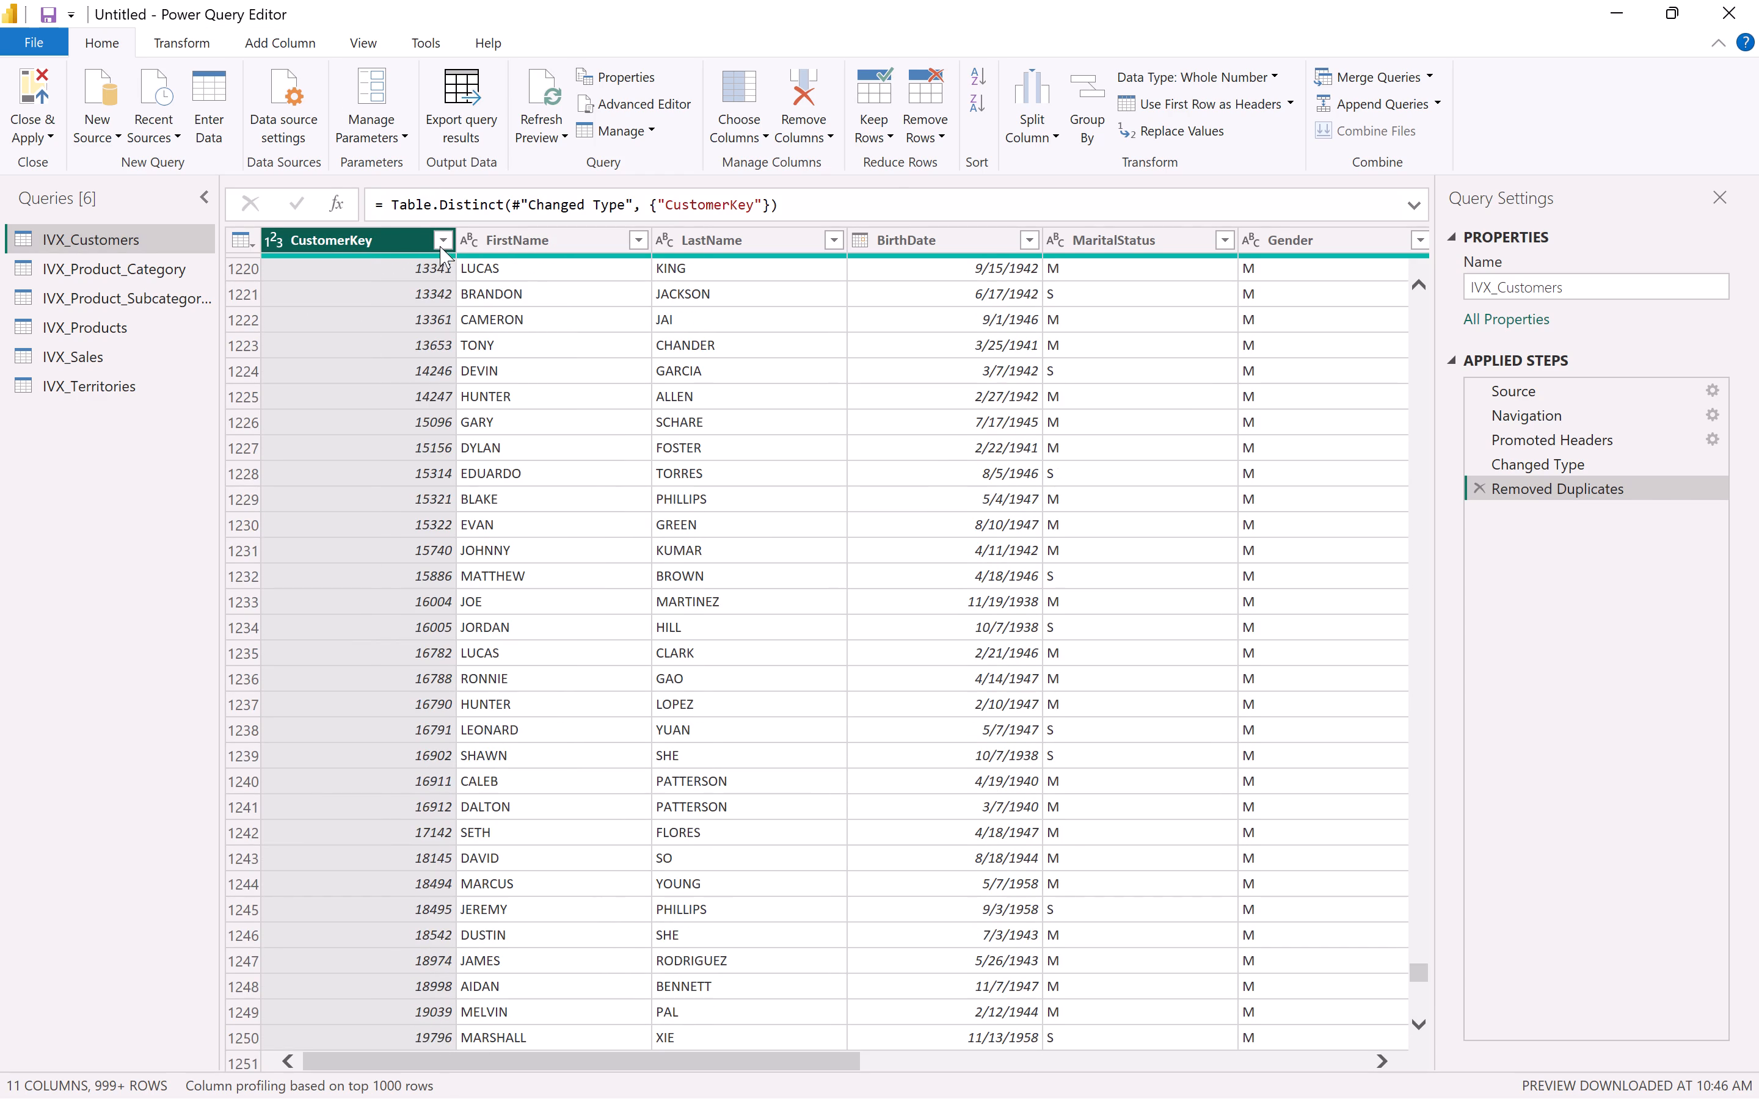
{"action": "left_click", "coordinate": [441, 246]}
{"action": "left_click", "coordinate": [188, 393]}
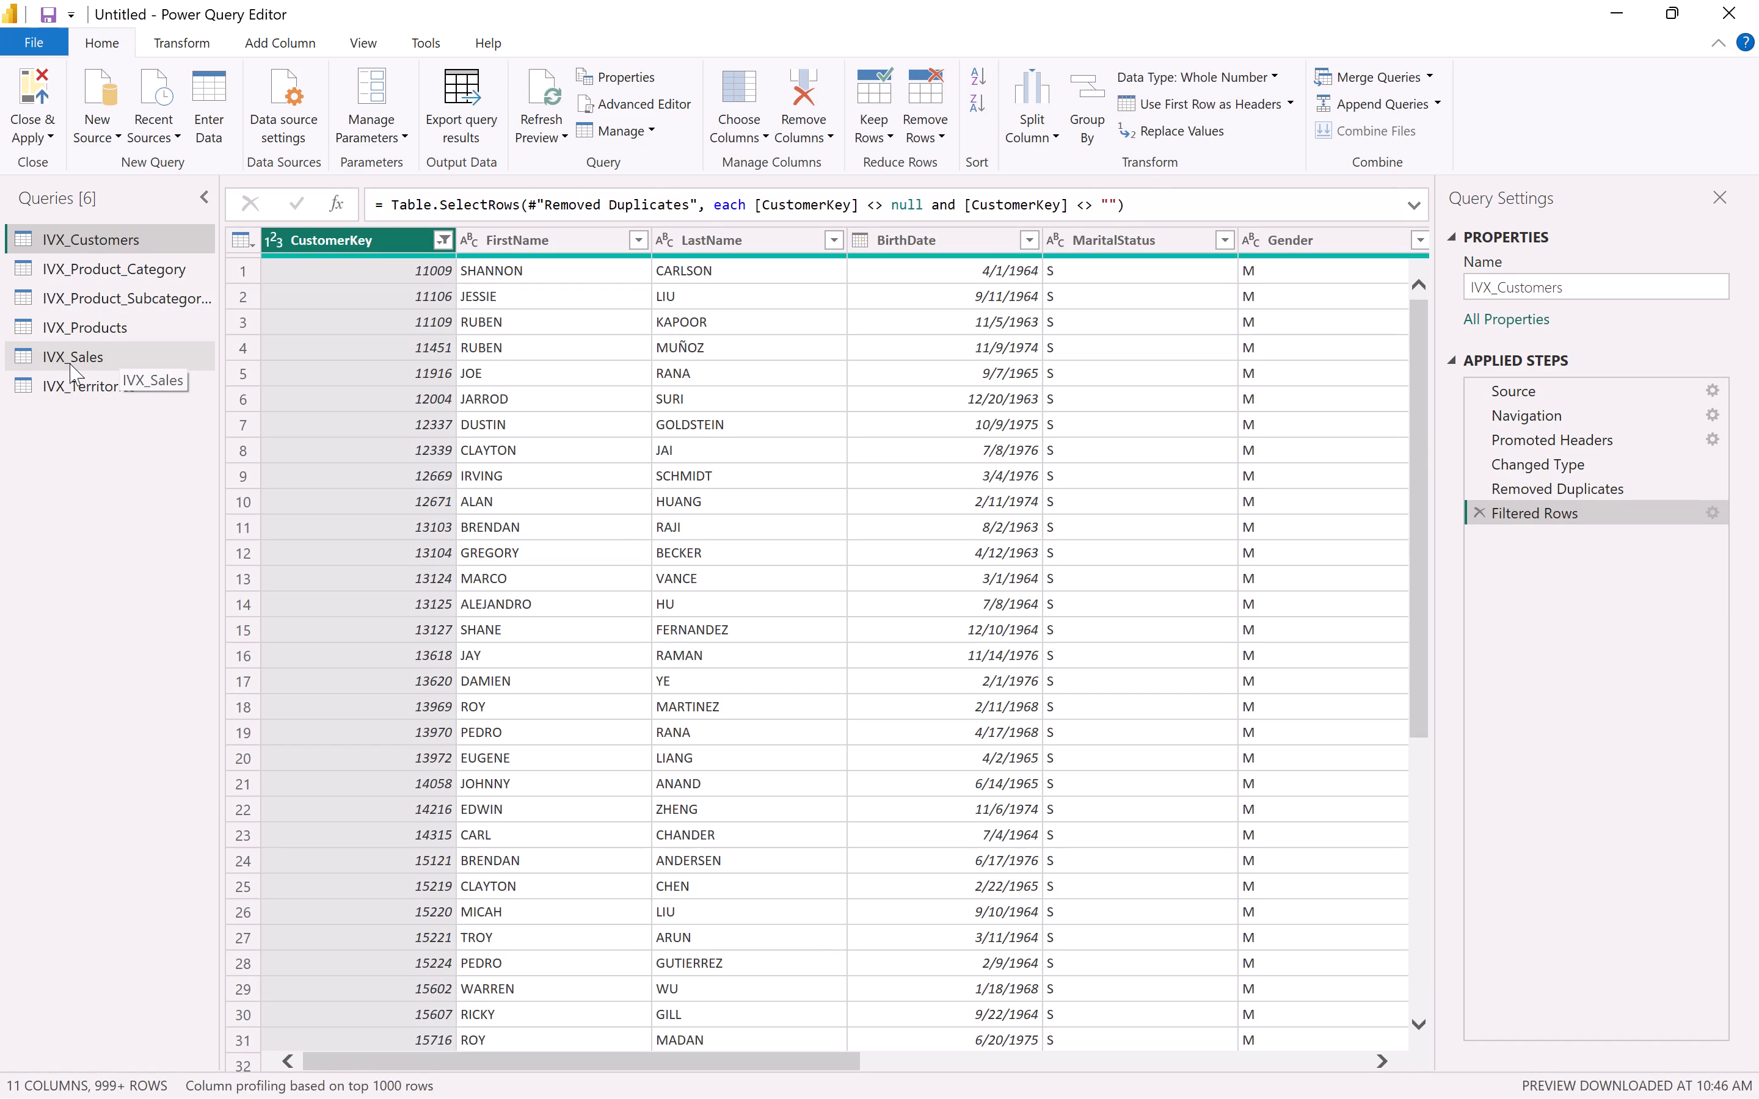
Check the IVX_Products query through to its last rows.
{"action": "left_click", "coordinate": [69, 324]}
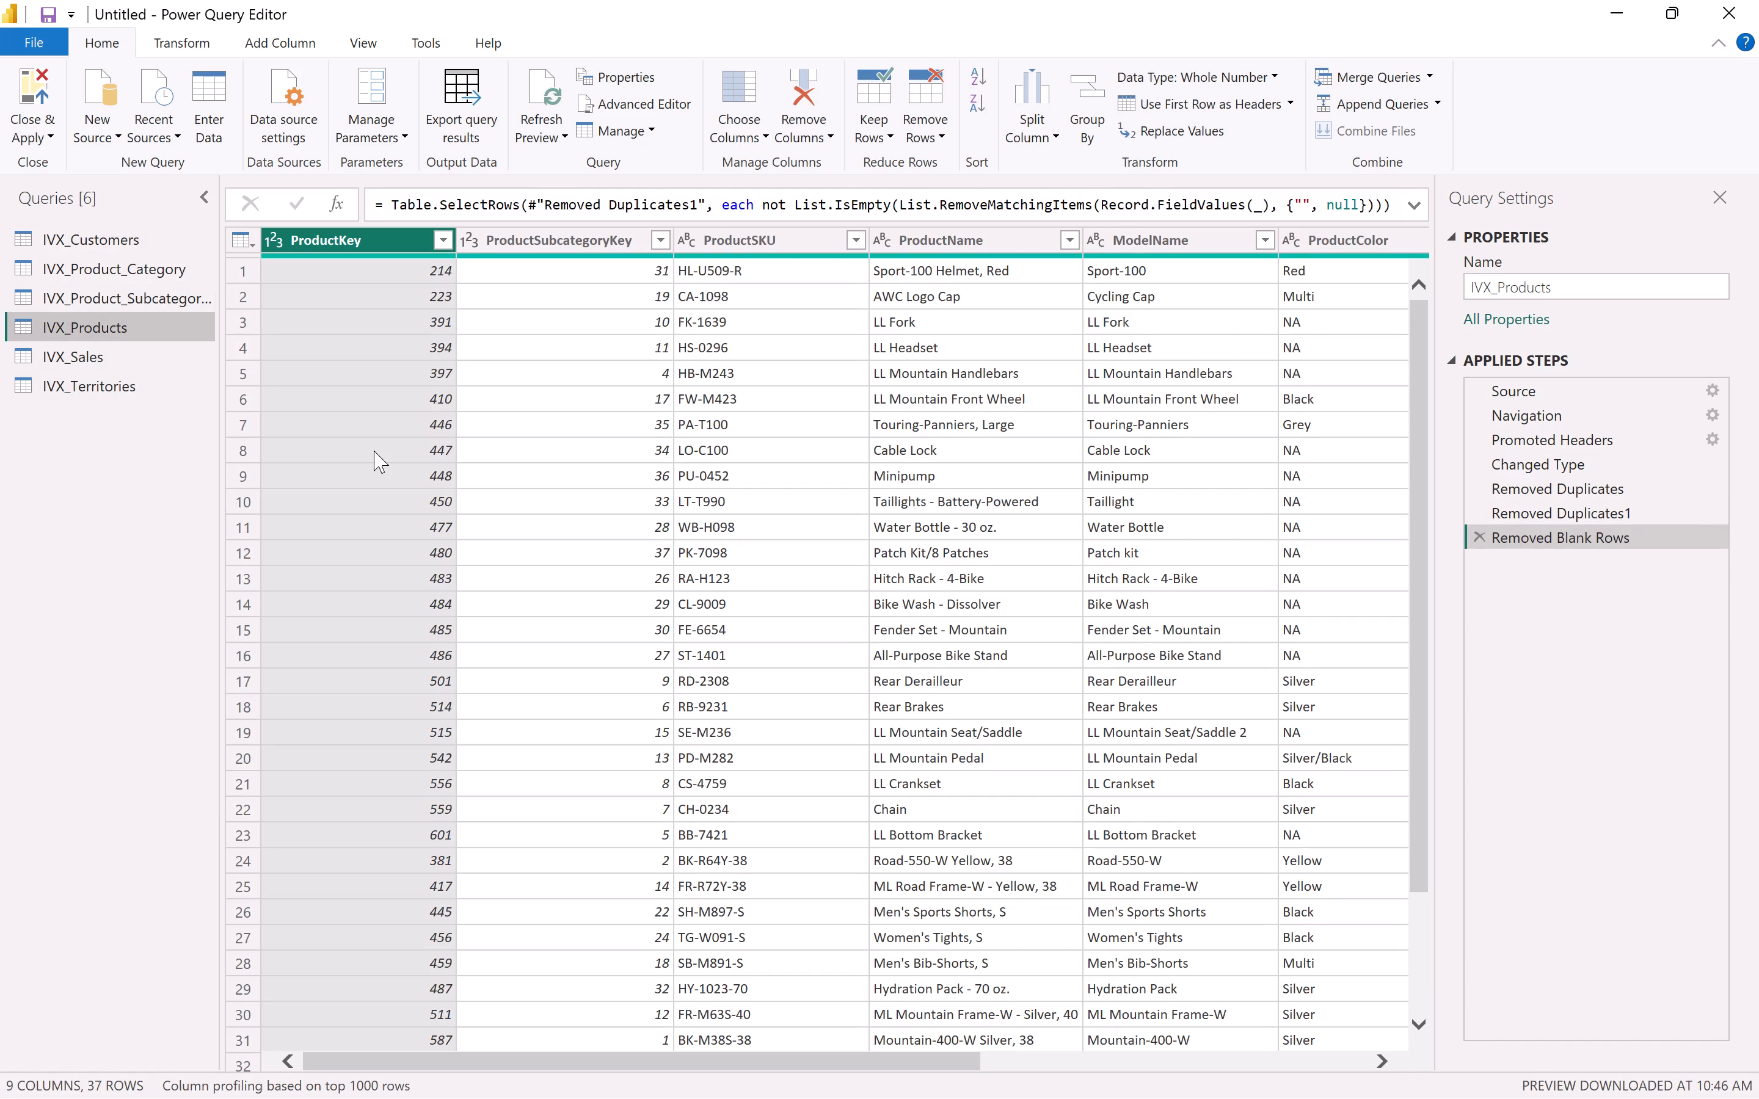
{"action": "left_click", "coordinate": [374, 451]}
{"action": "scroll", "coordinate": [374, 451], "scroll_direction": "down", "scroll_amount": 19}
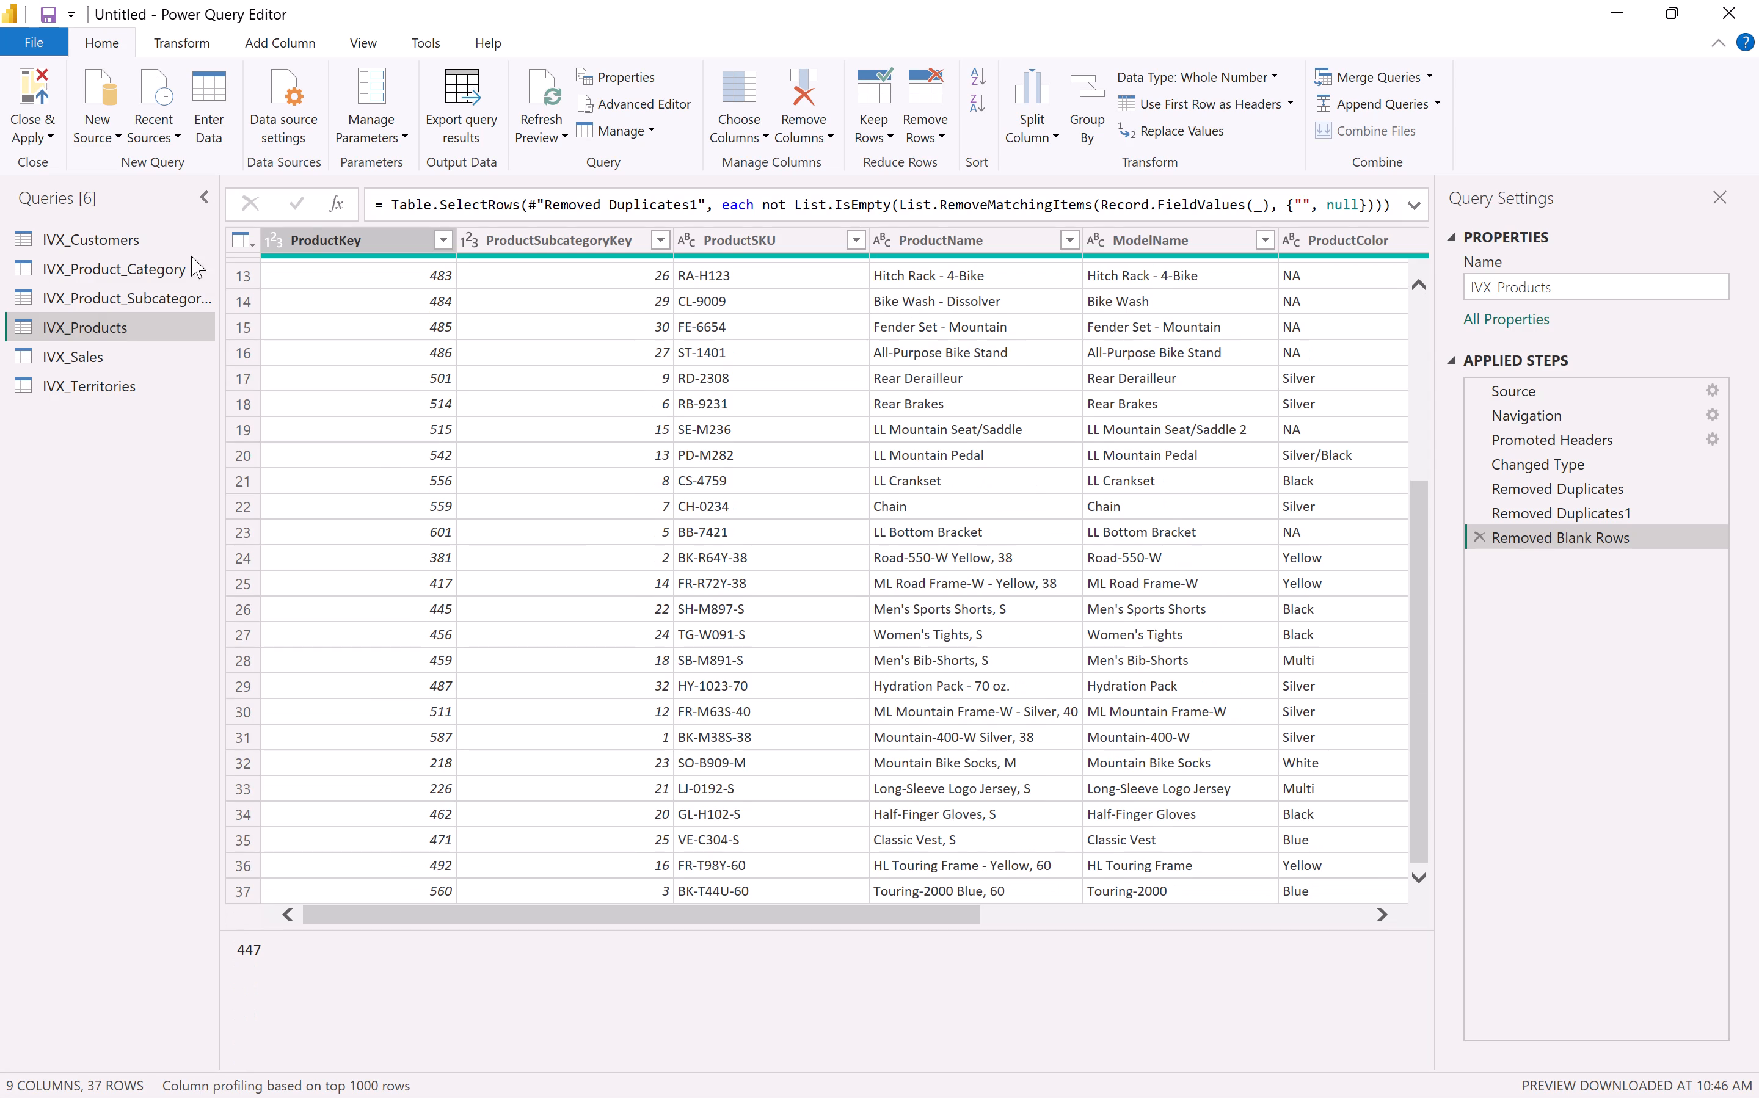
Close the Power Query Editor and apply the pending query changes to load the cleaned tables into the report.
{"action": "left_click", "coordinate": [29, 132]}
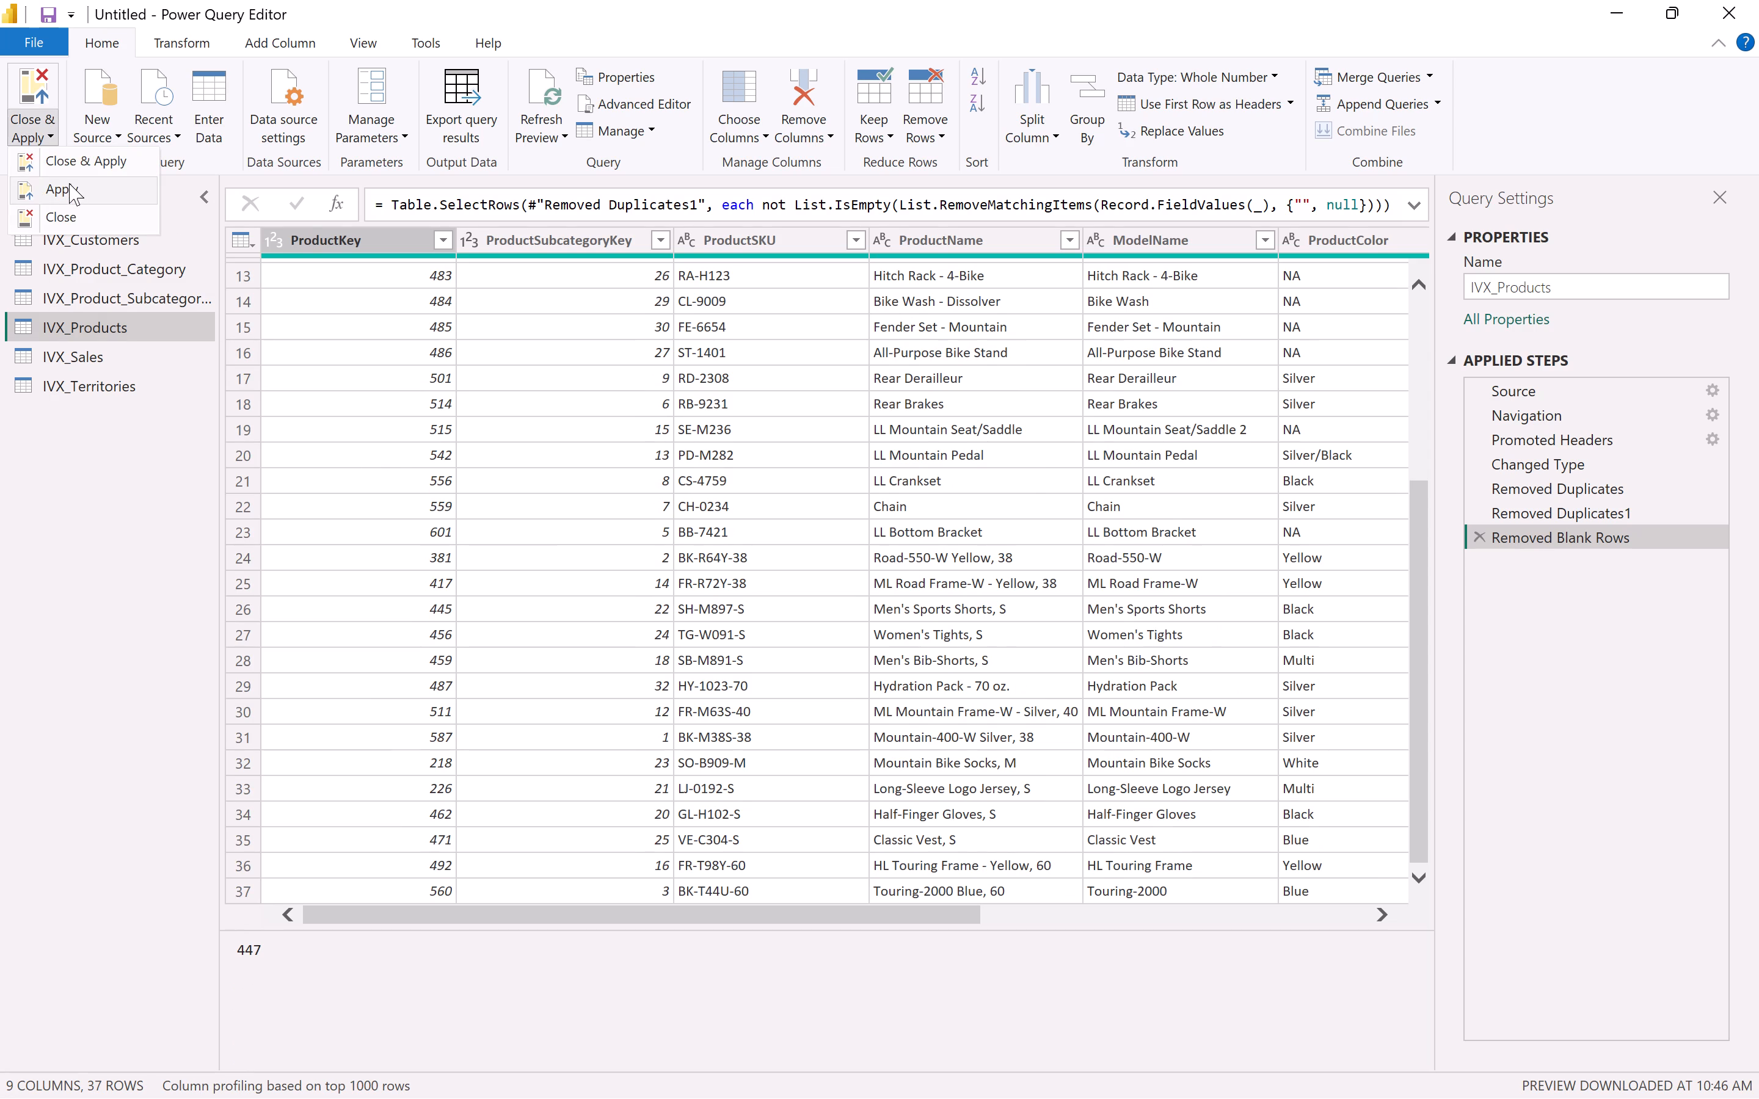
{"action": "left_click", "coordinate": [64, 156]}
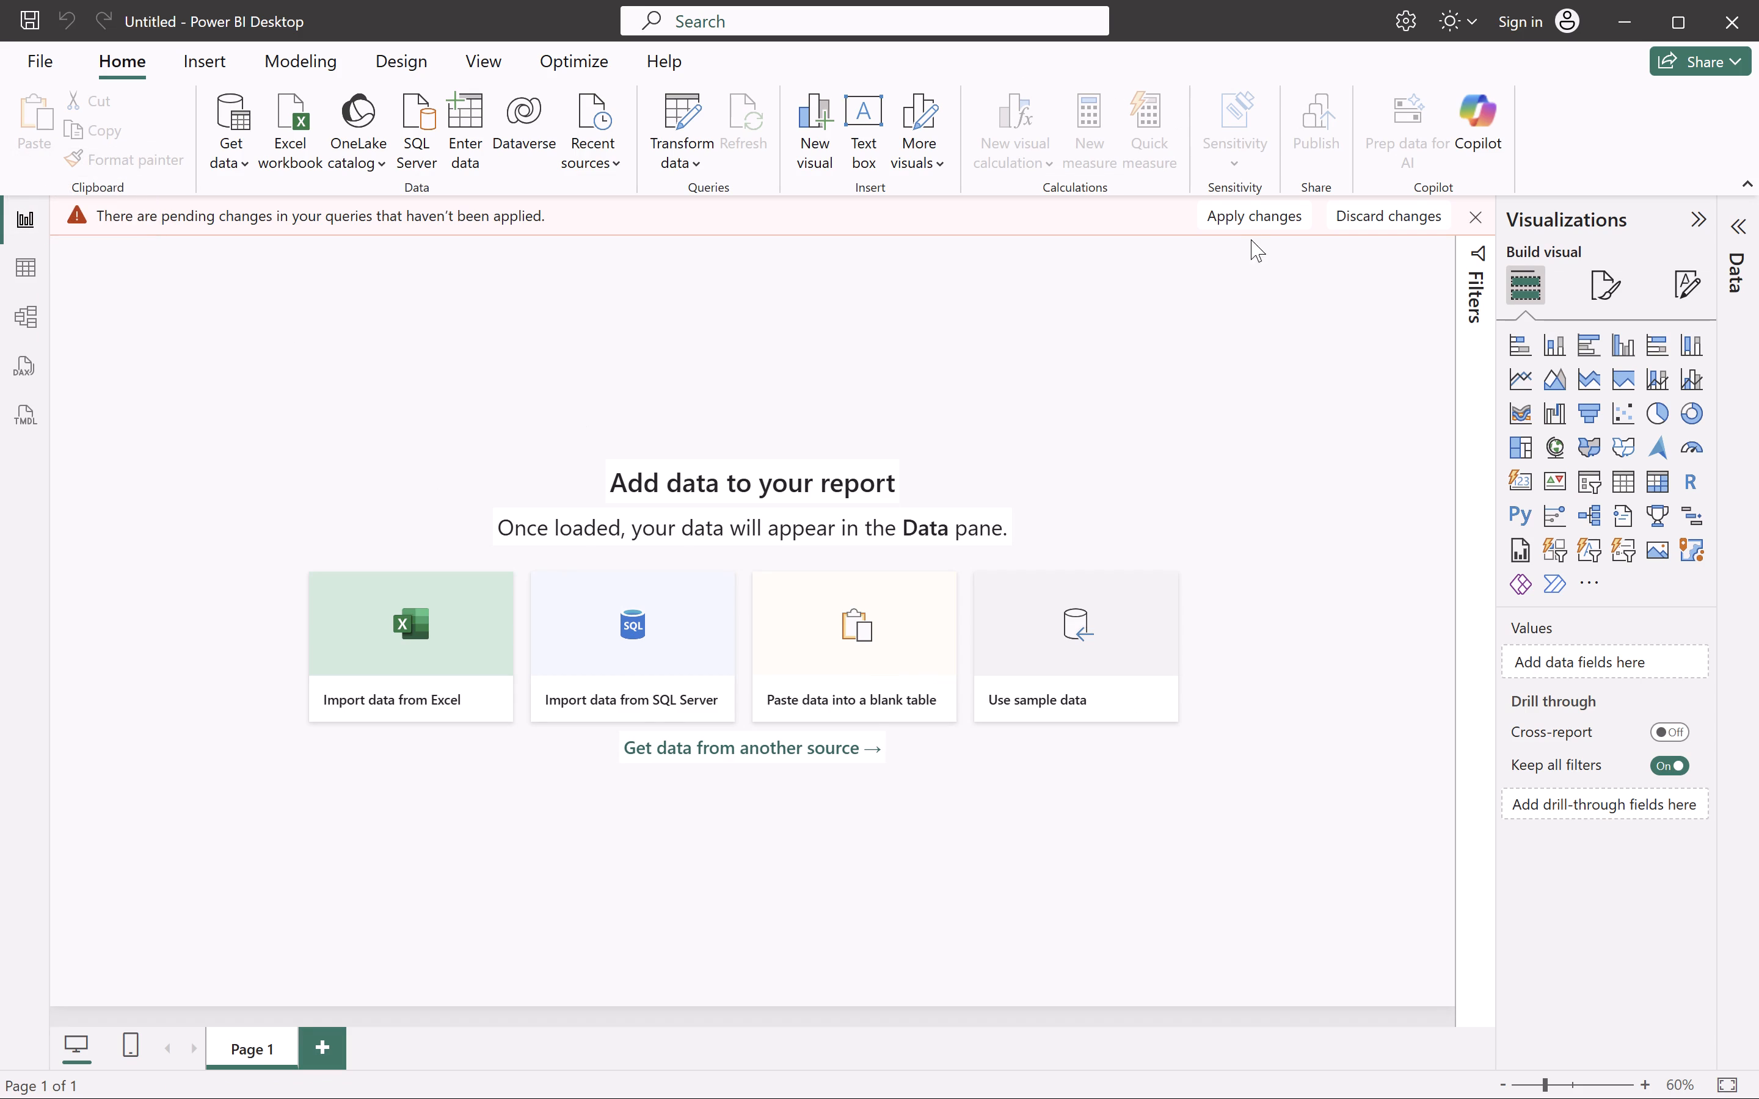
{"action": "left_click", "coordinate": [1235, 217]}
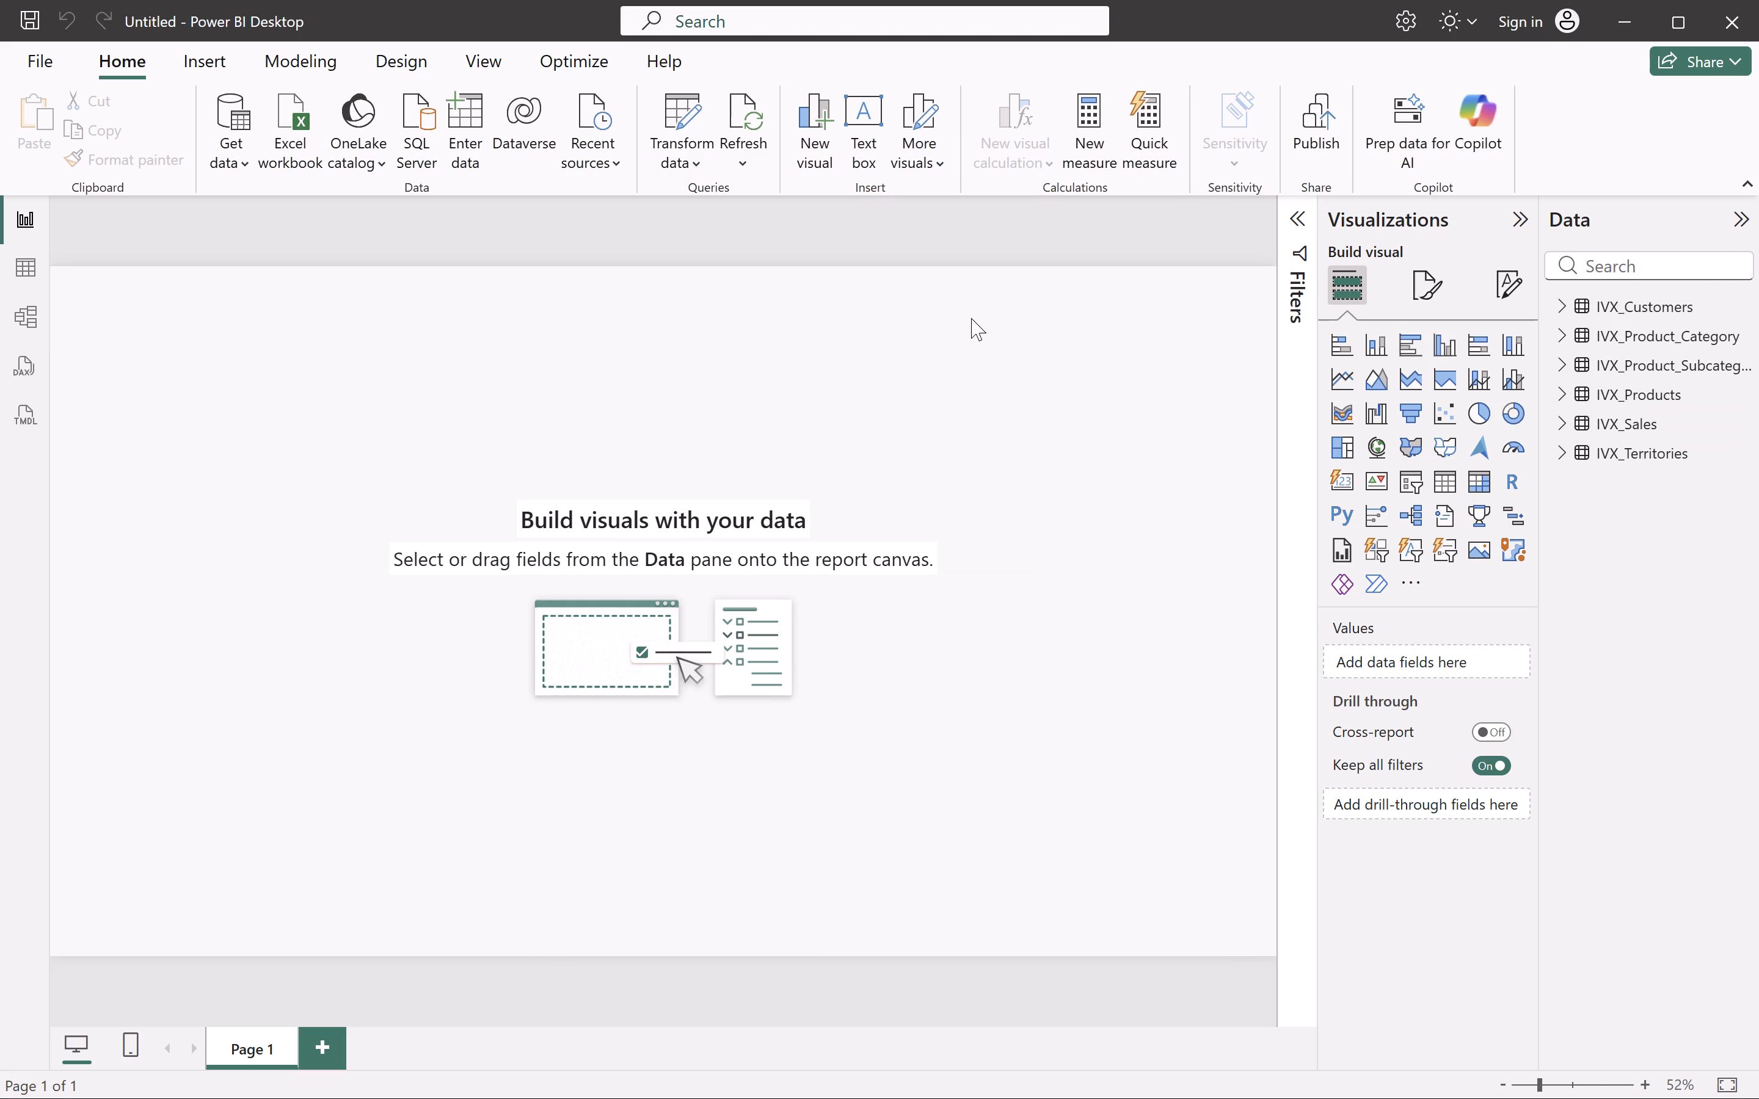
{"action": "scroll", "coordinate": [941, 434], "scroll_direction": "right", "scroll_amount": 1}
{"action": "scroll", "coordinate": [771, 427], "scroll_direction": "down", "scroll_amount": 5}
Switch to the model view of the tables and open the relationship manager to review the existing relationships.
{"action": "left_click", "coordinate": [38, 317]}
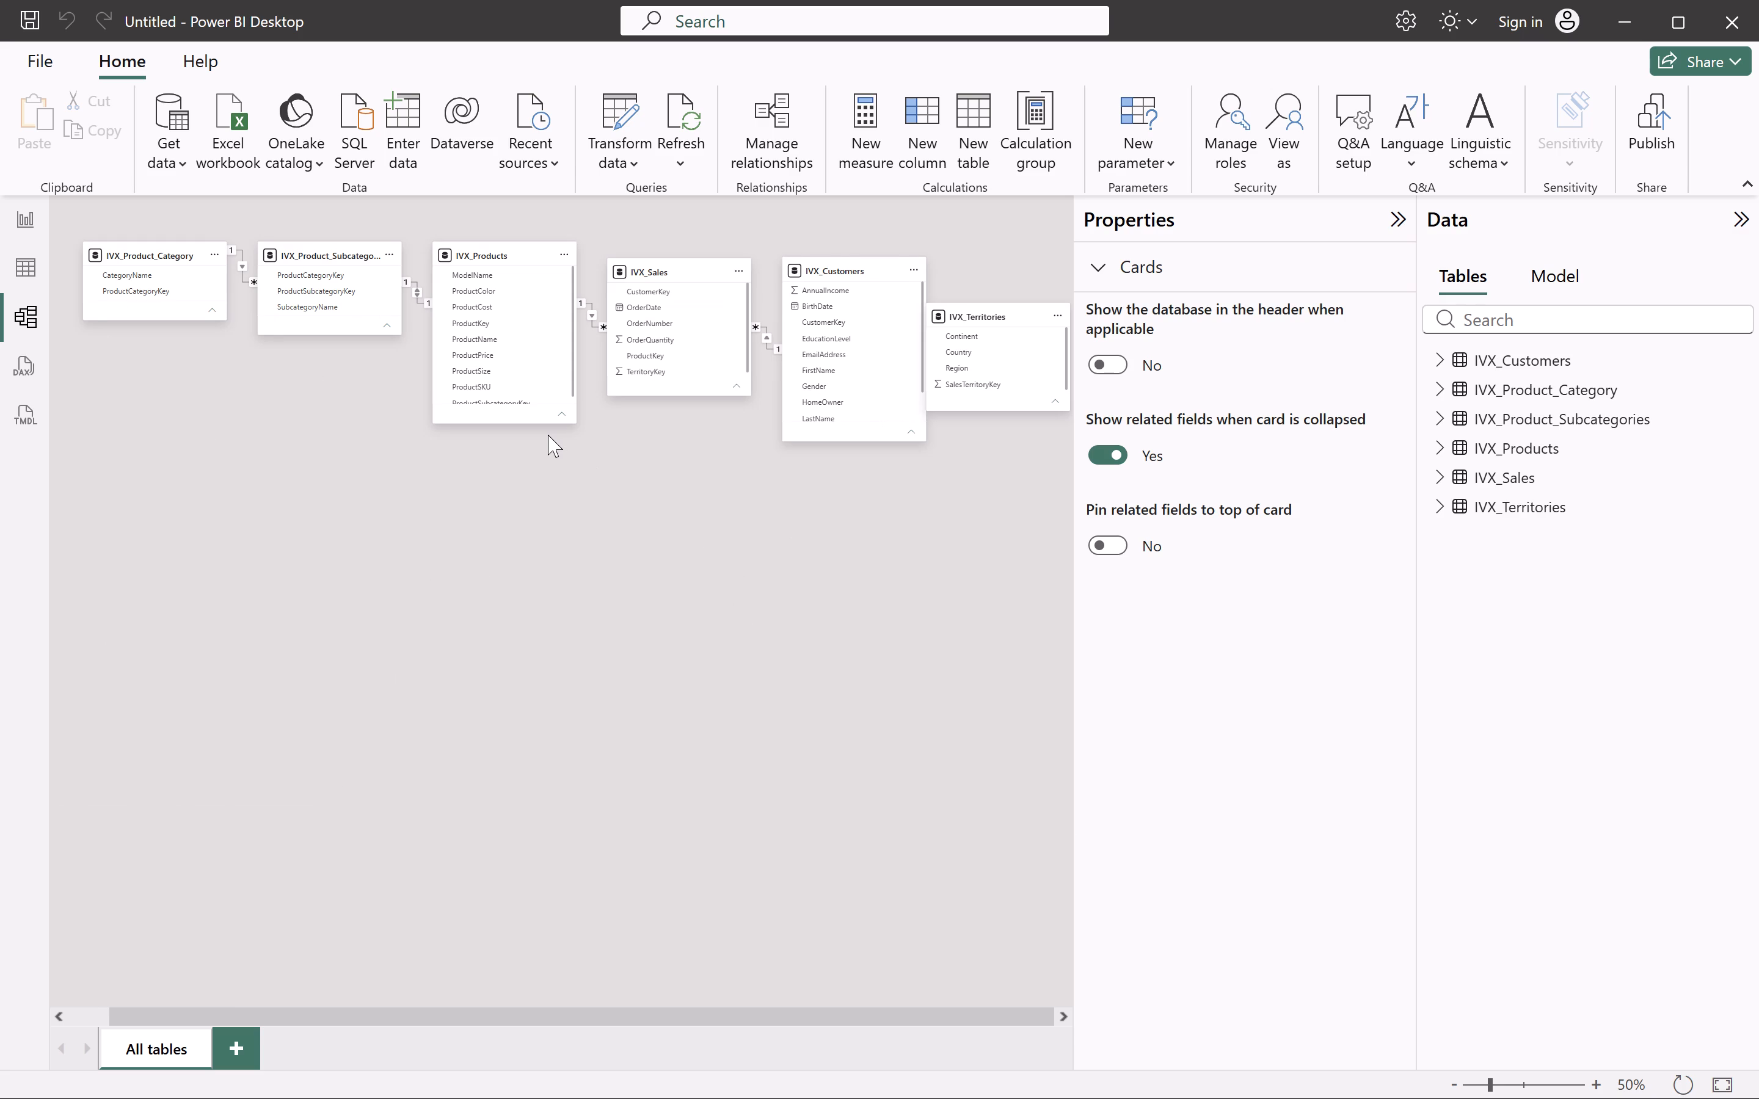
{"action": "right_click", "coordinate": [164, 349]}
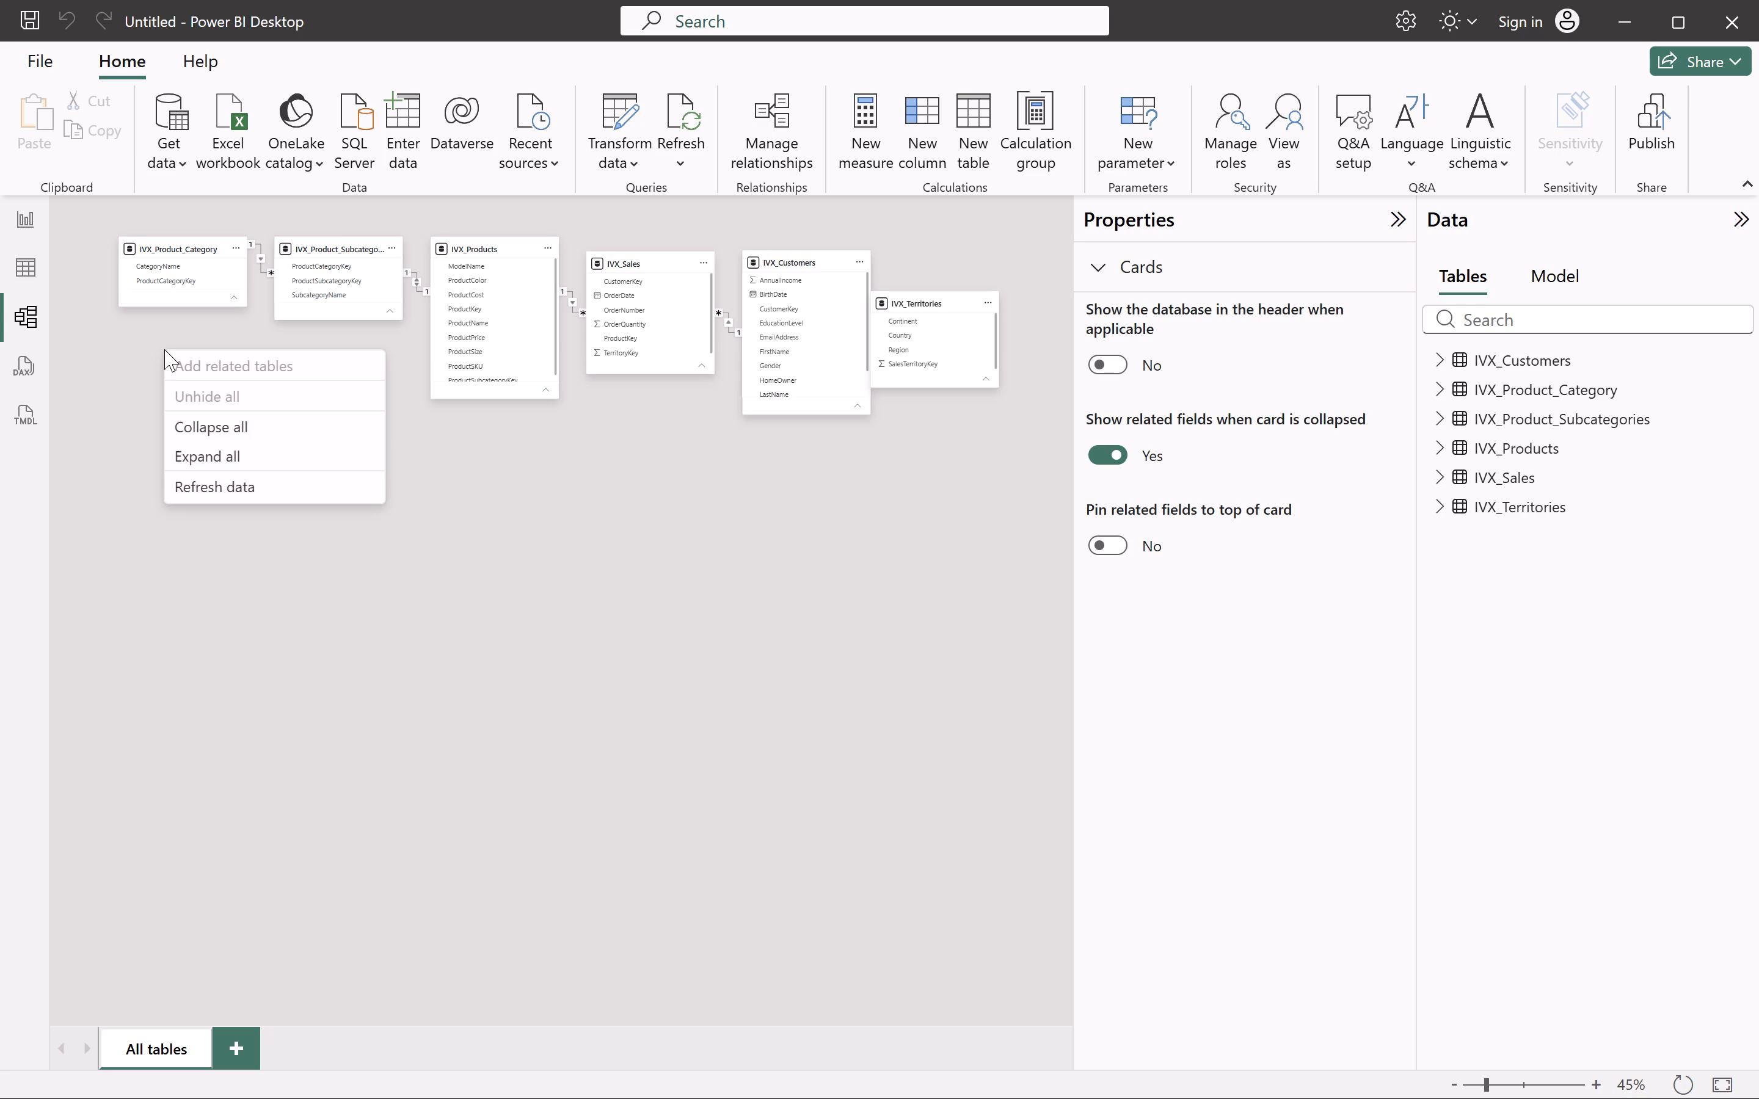
{"action": "right_click", "coordinate": [20, 314]}
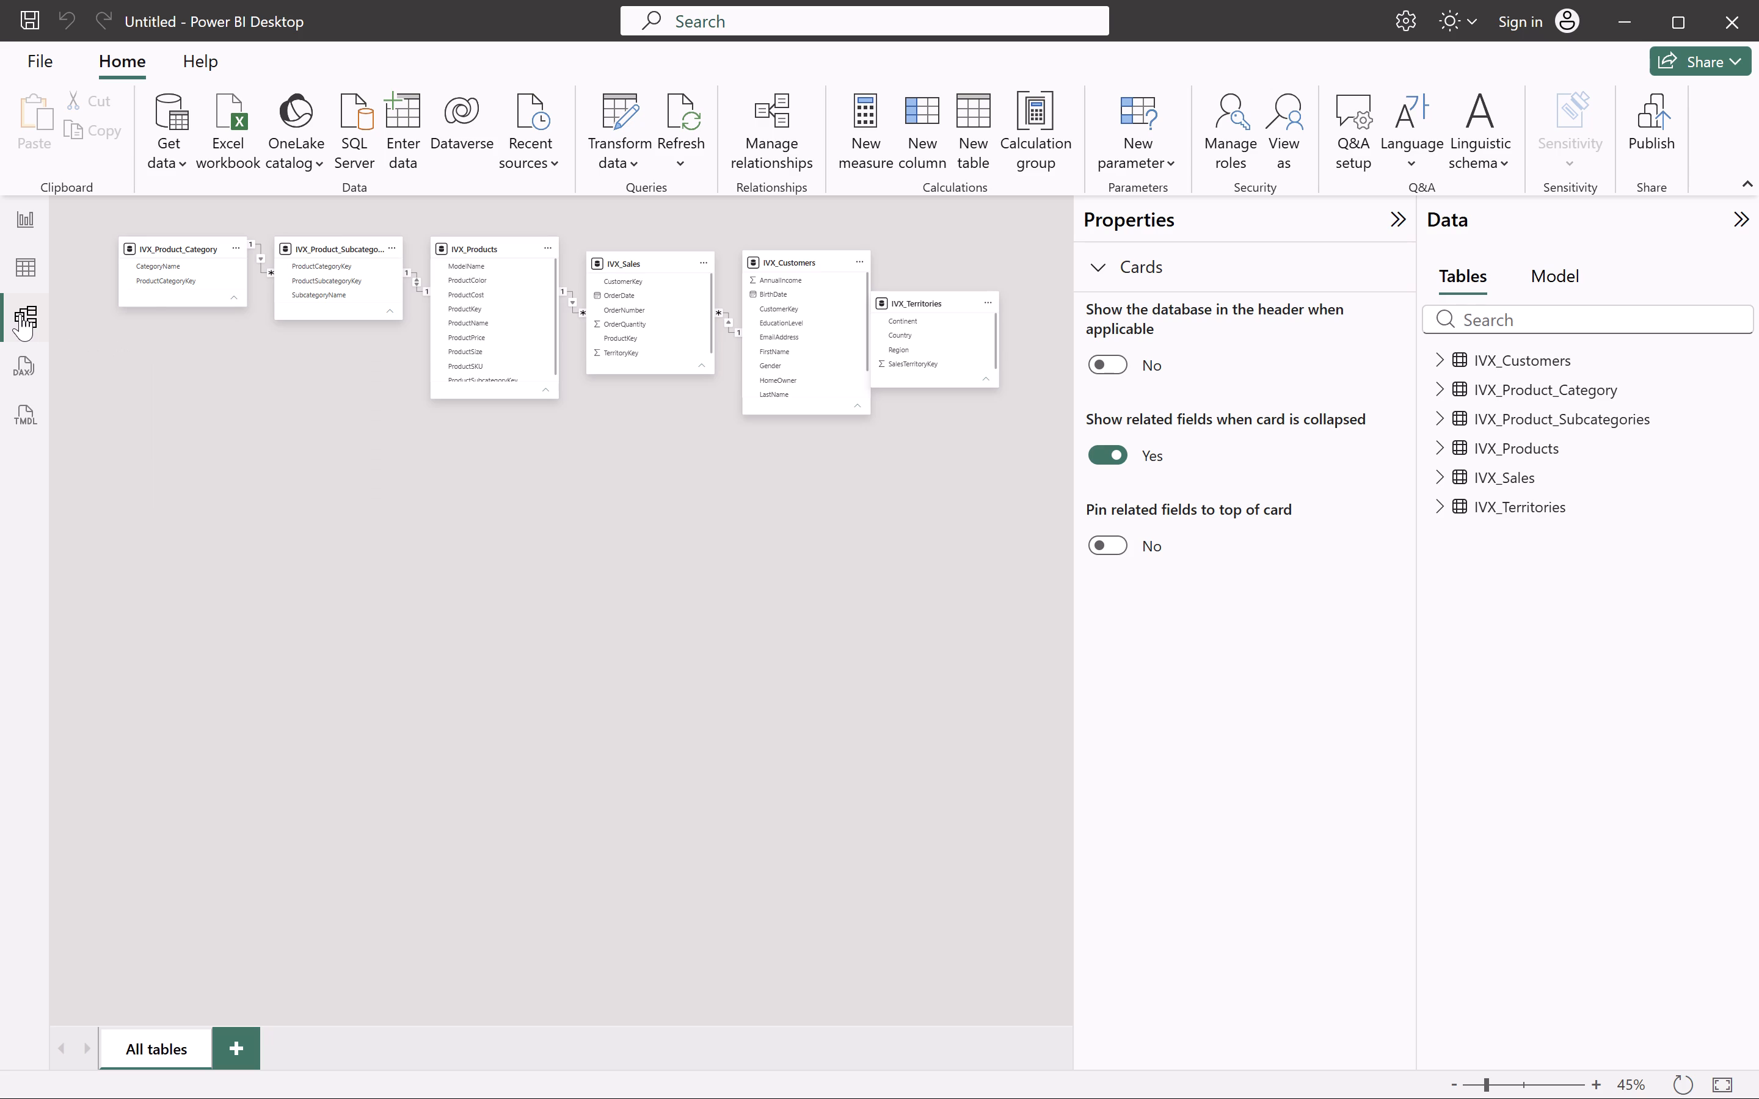
{"action": "right_click", "coordinate": [20, 314]}
{"action": "left_click", "coordinate": [796, 154]}
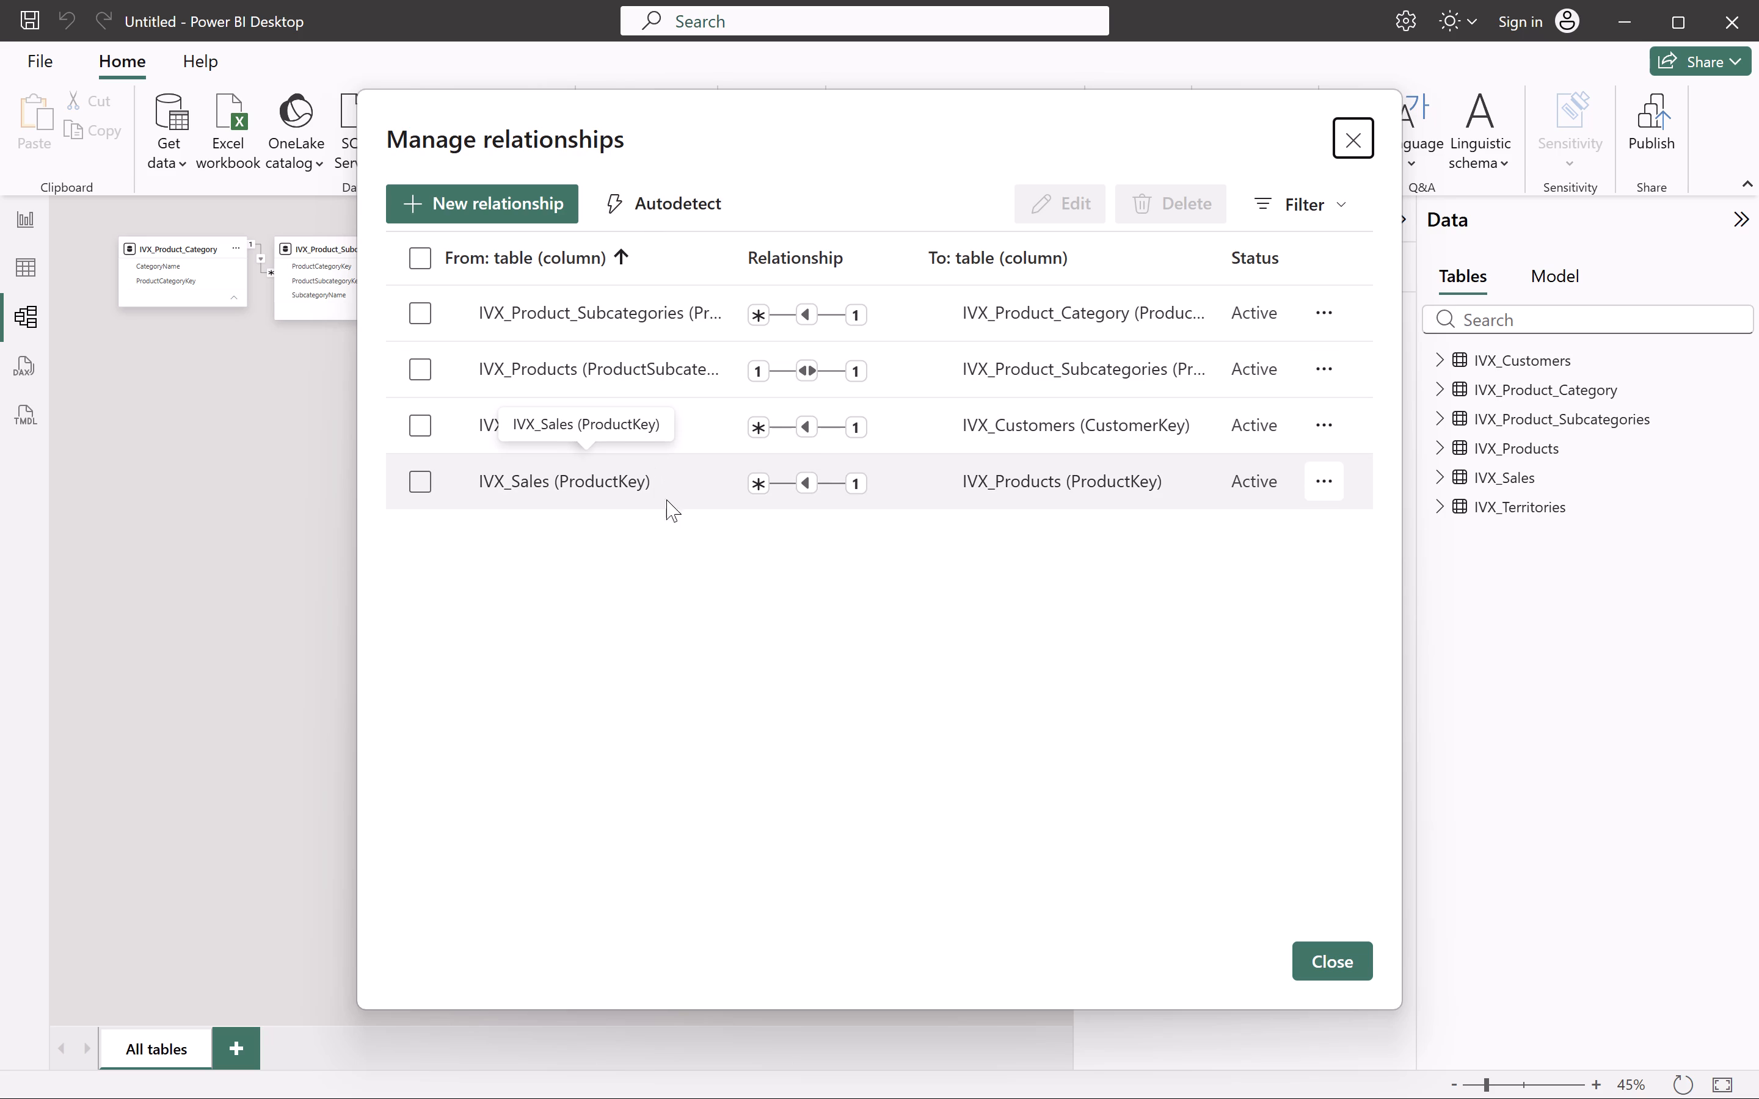
Run Autodetect to search for additional table relationships, then close the relationship manager.
{"action": "left_click", "coordinate": [282, 611]}
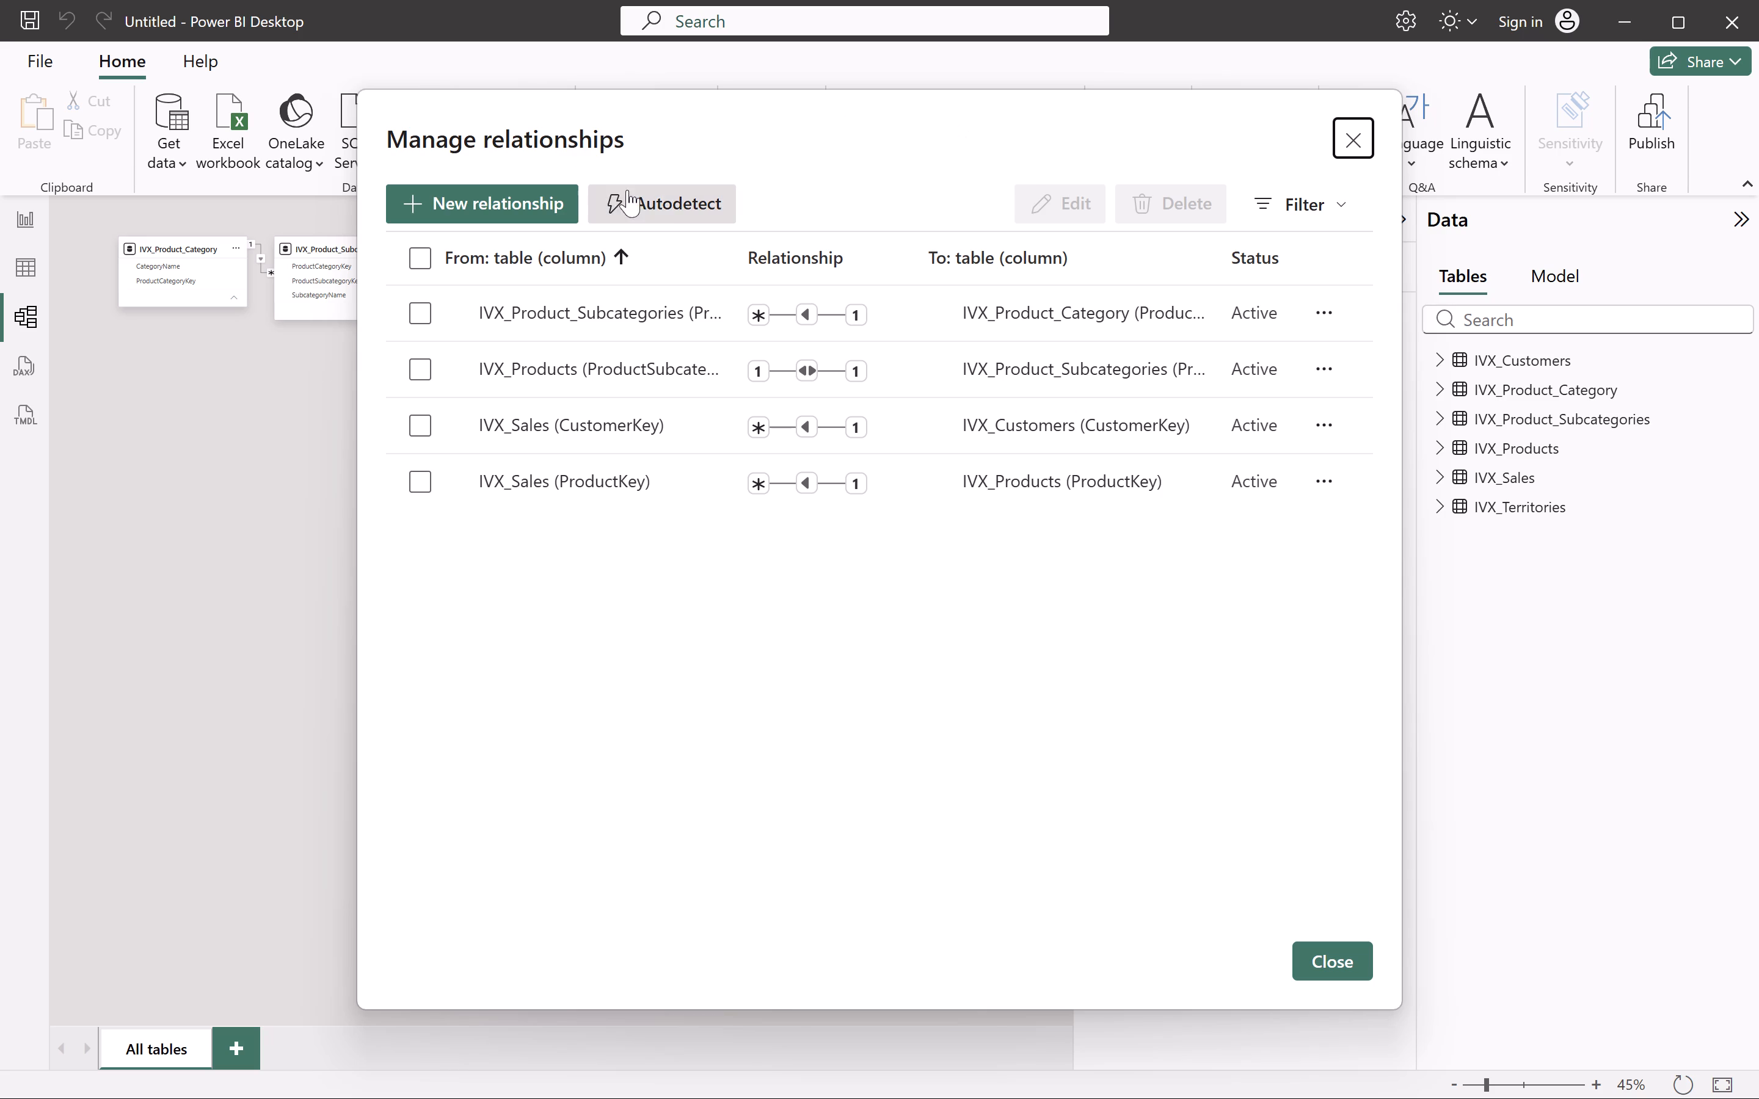
{"action": "left_click", "coordinate": [660, 206]}
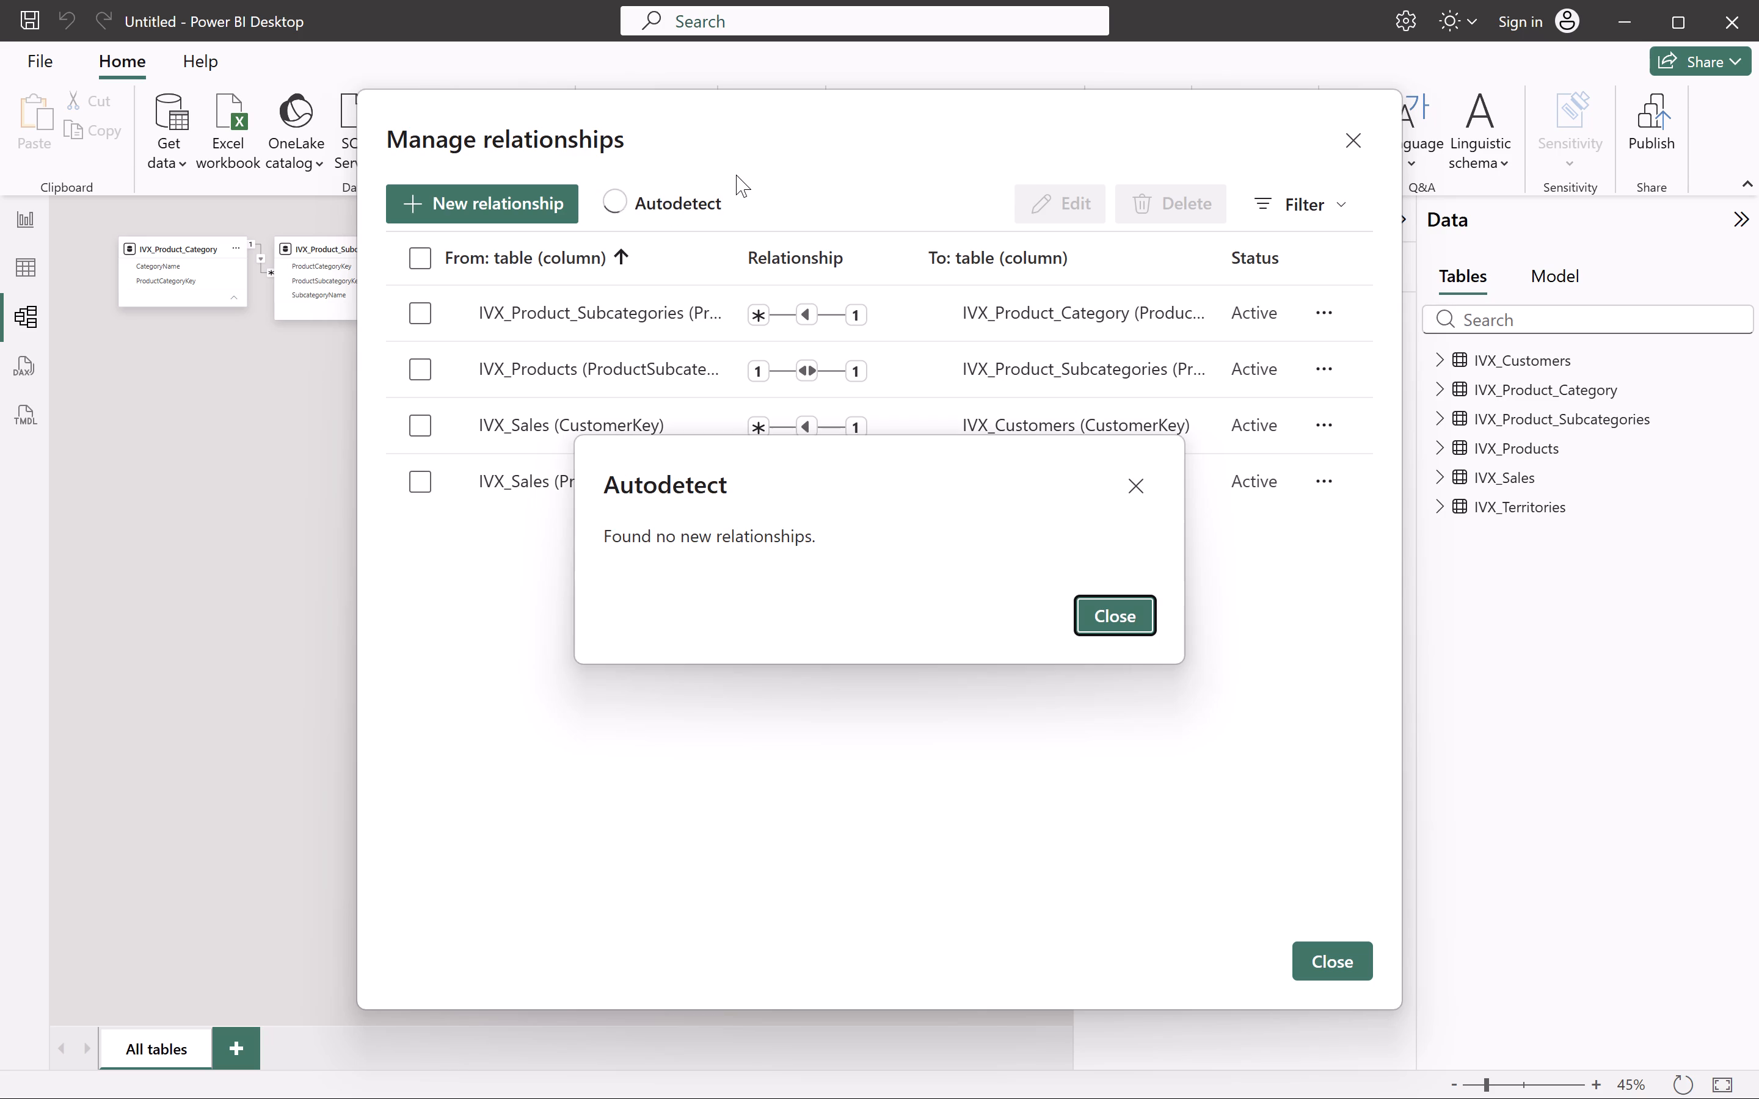
{"action": "left_click", "coordinate": [1111, 628]}
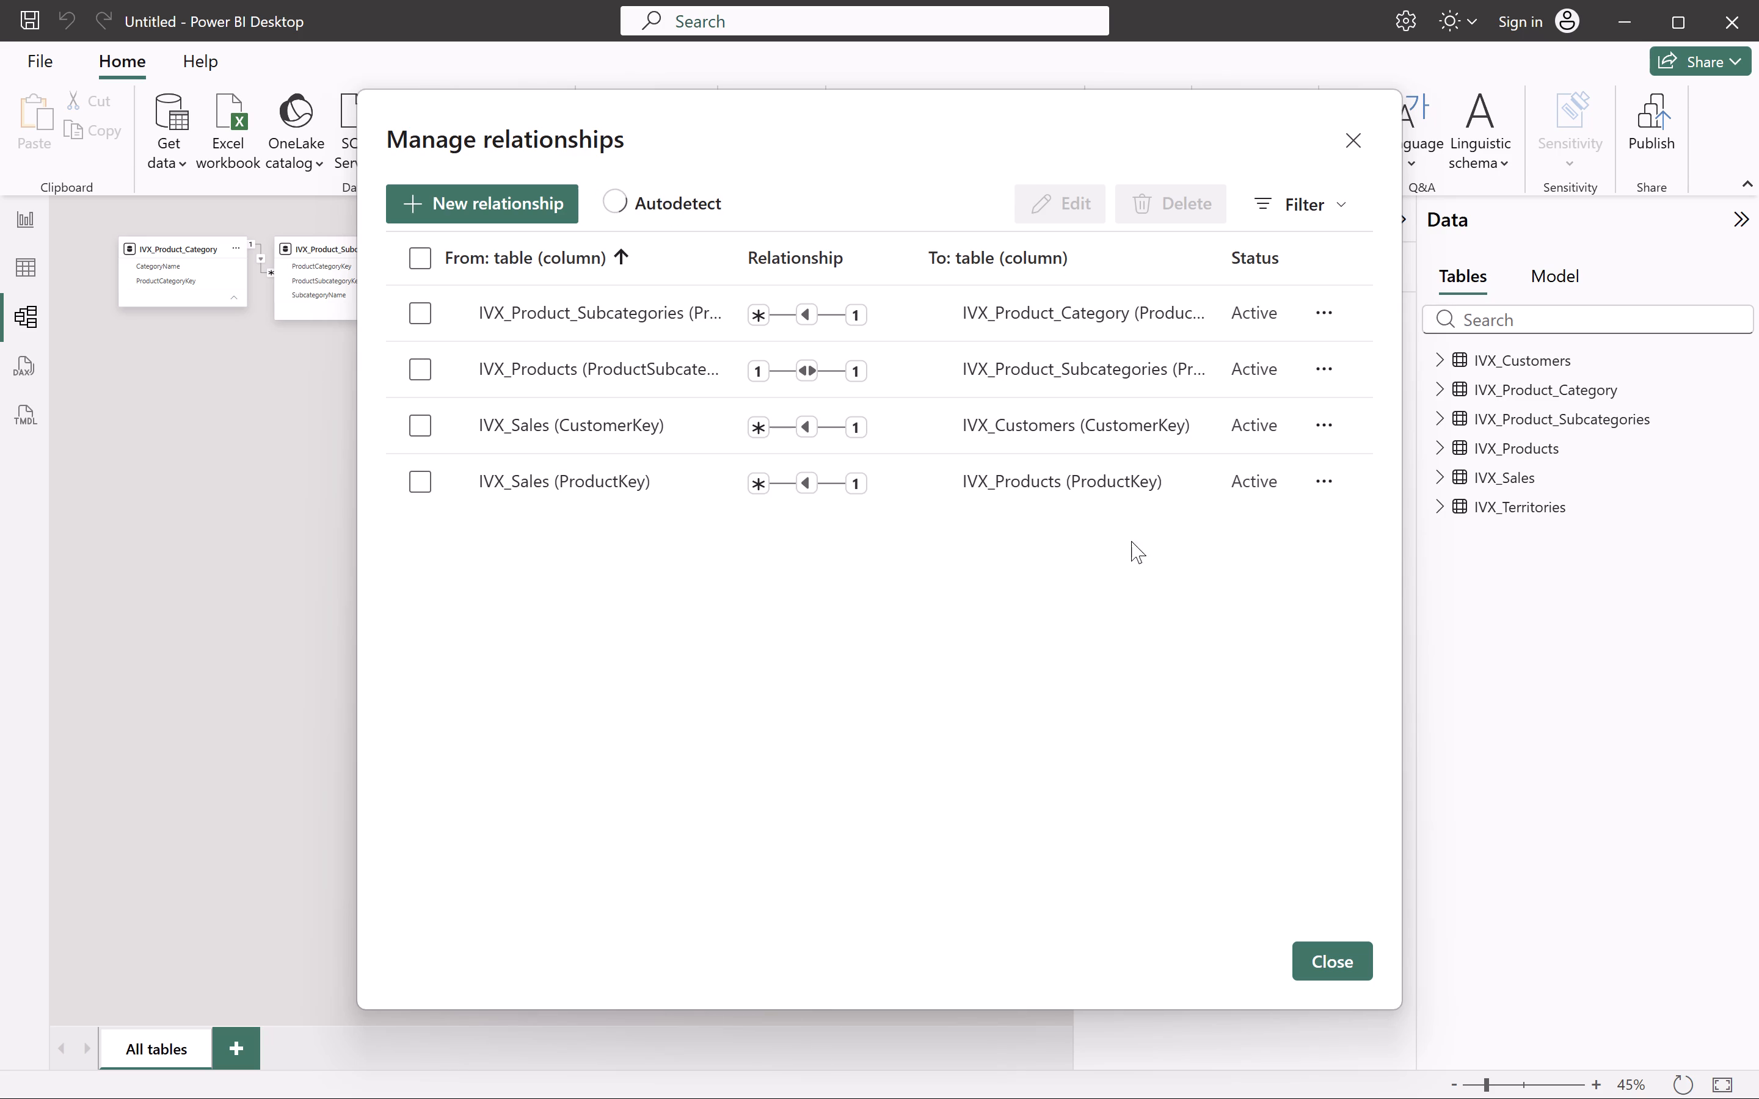
{"action": "left_click", "coordinate": [1347, 141]}
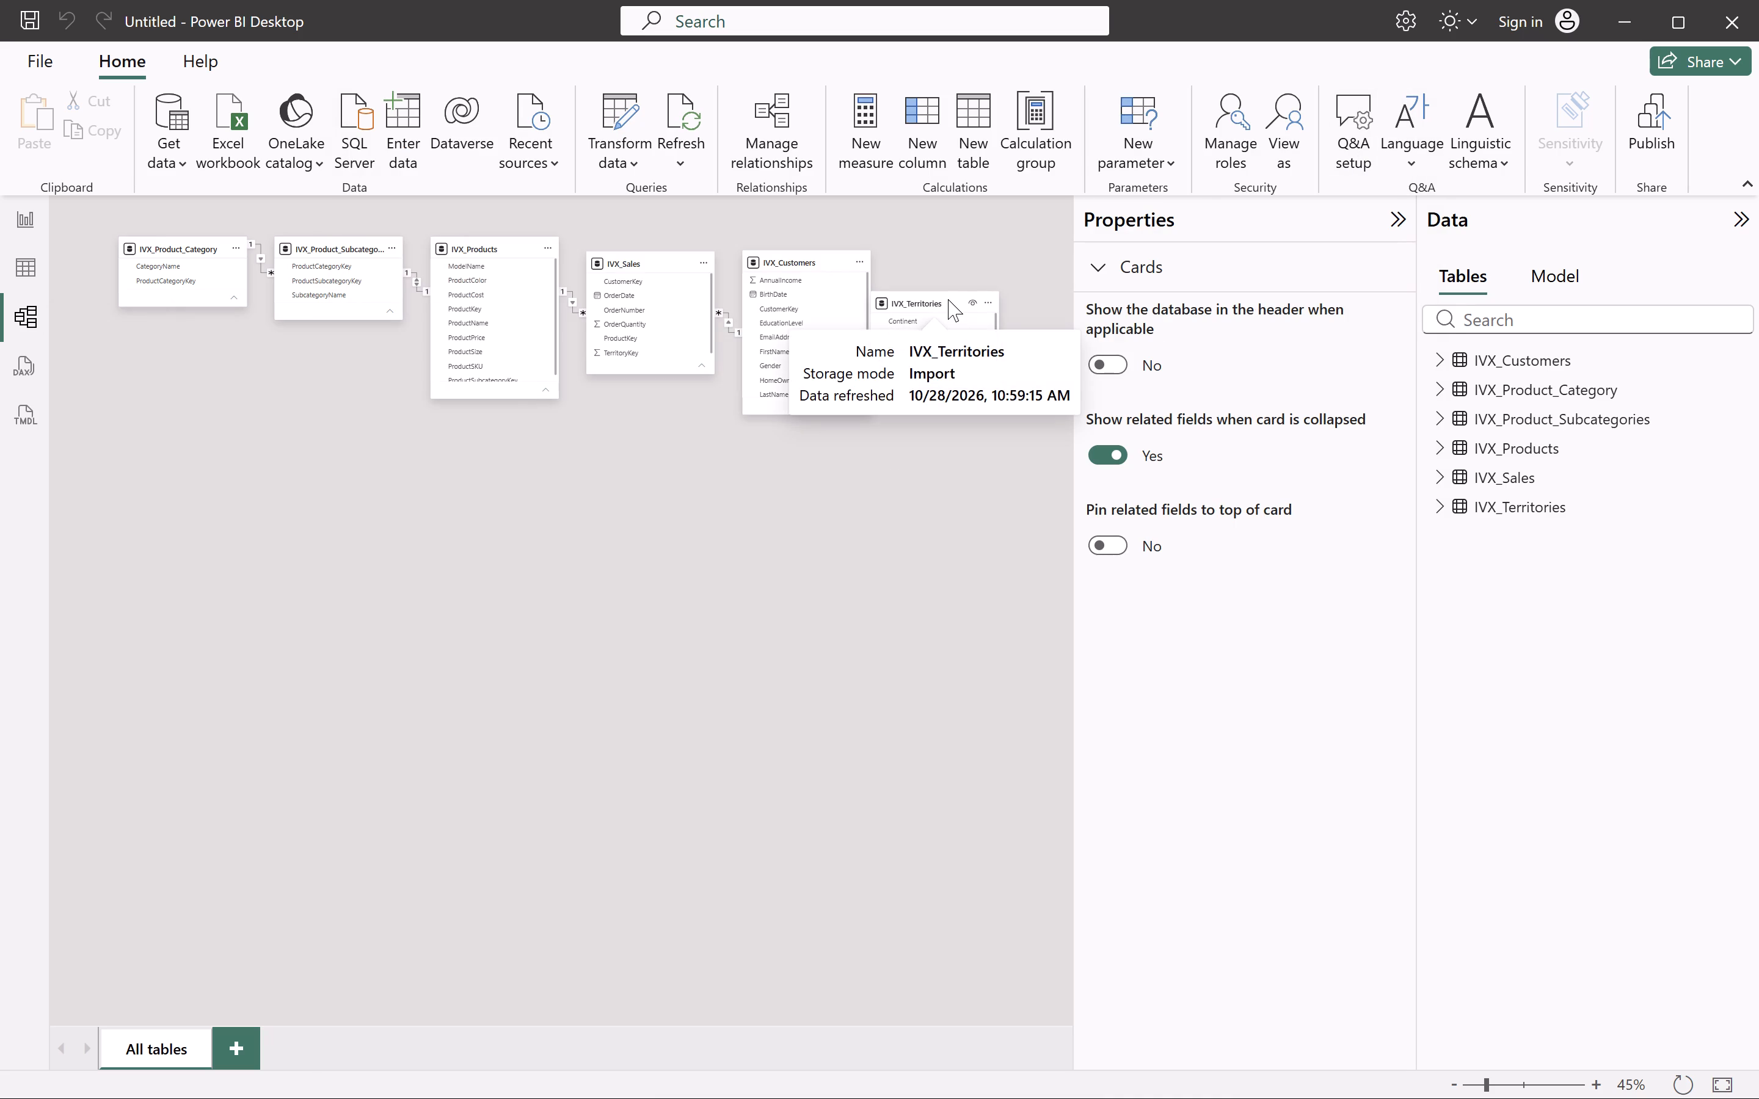
Spread out the model diagram by moving the IVX_Customers card farther from IVX_Sales and the IVX_Territories card below IVX_Customers.
{"action": "left_click_drag", "start_coordinate": [948, 299], "coordinate": [980, 307]}
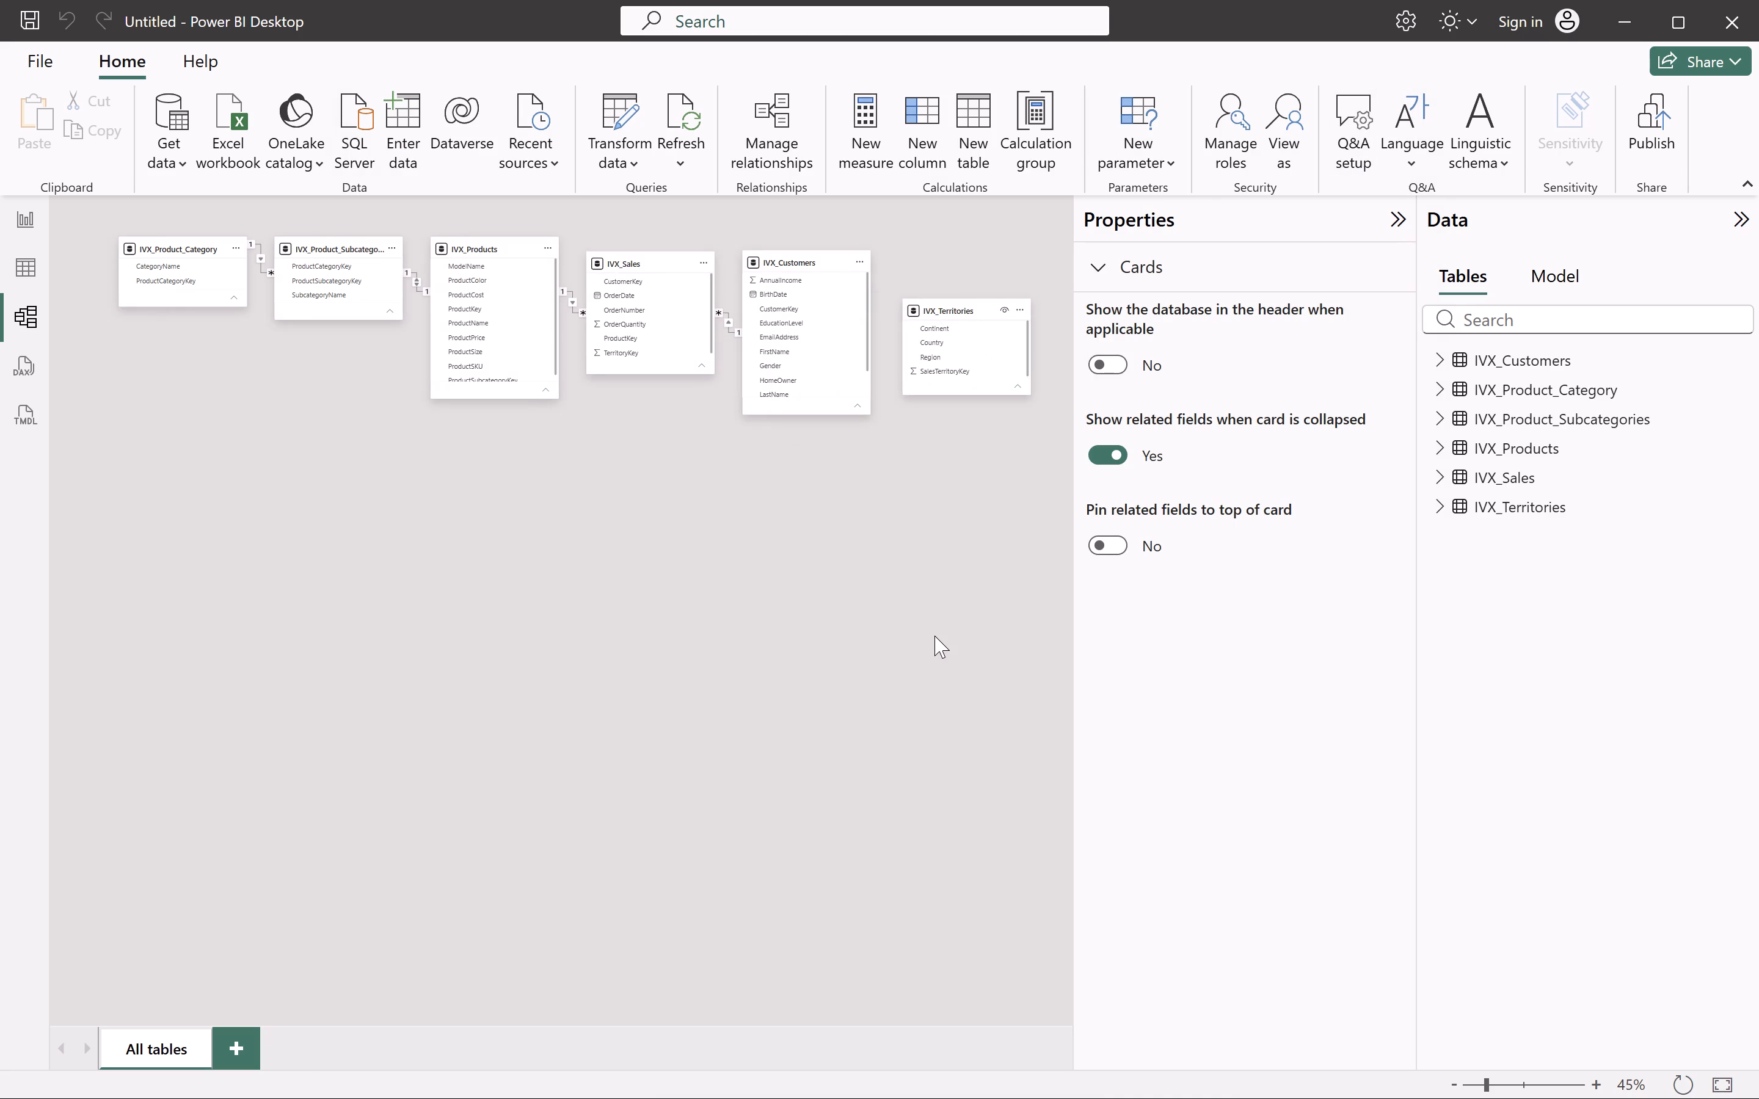
{"action": "left_click", "coordinate": [934, 636]}
{"action": "left_click_drag", "start_coordinate": [817, 259], "coordinate": [883, 268]}
{"action": "left_click", "coordinate": [761, 520]}
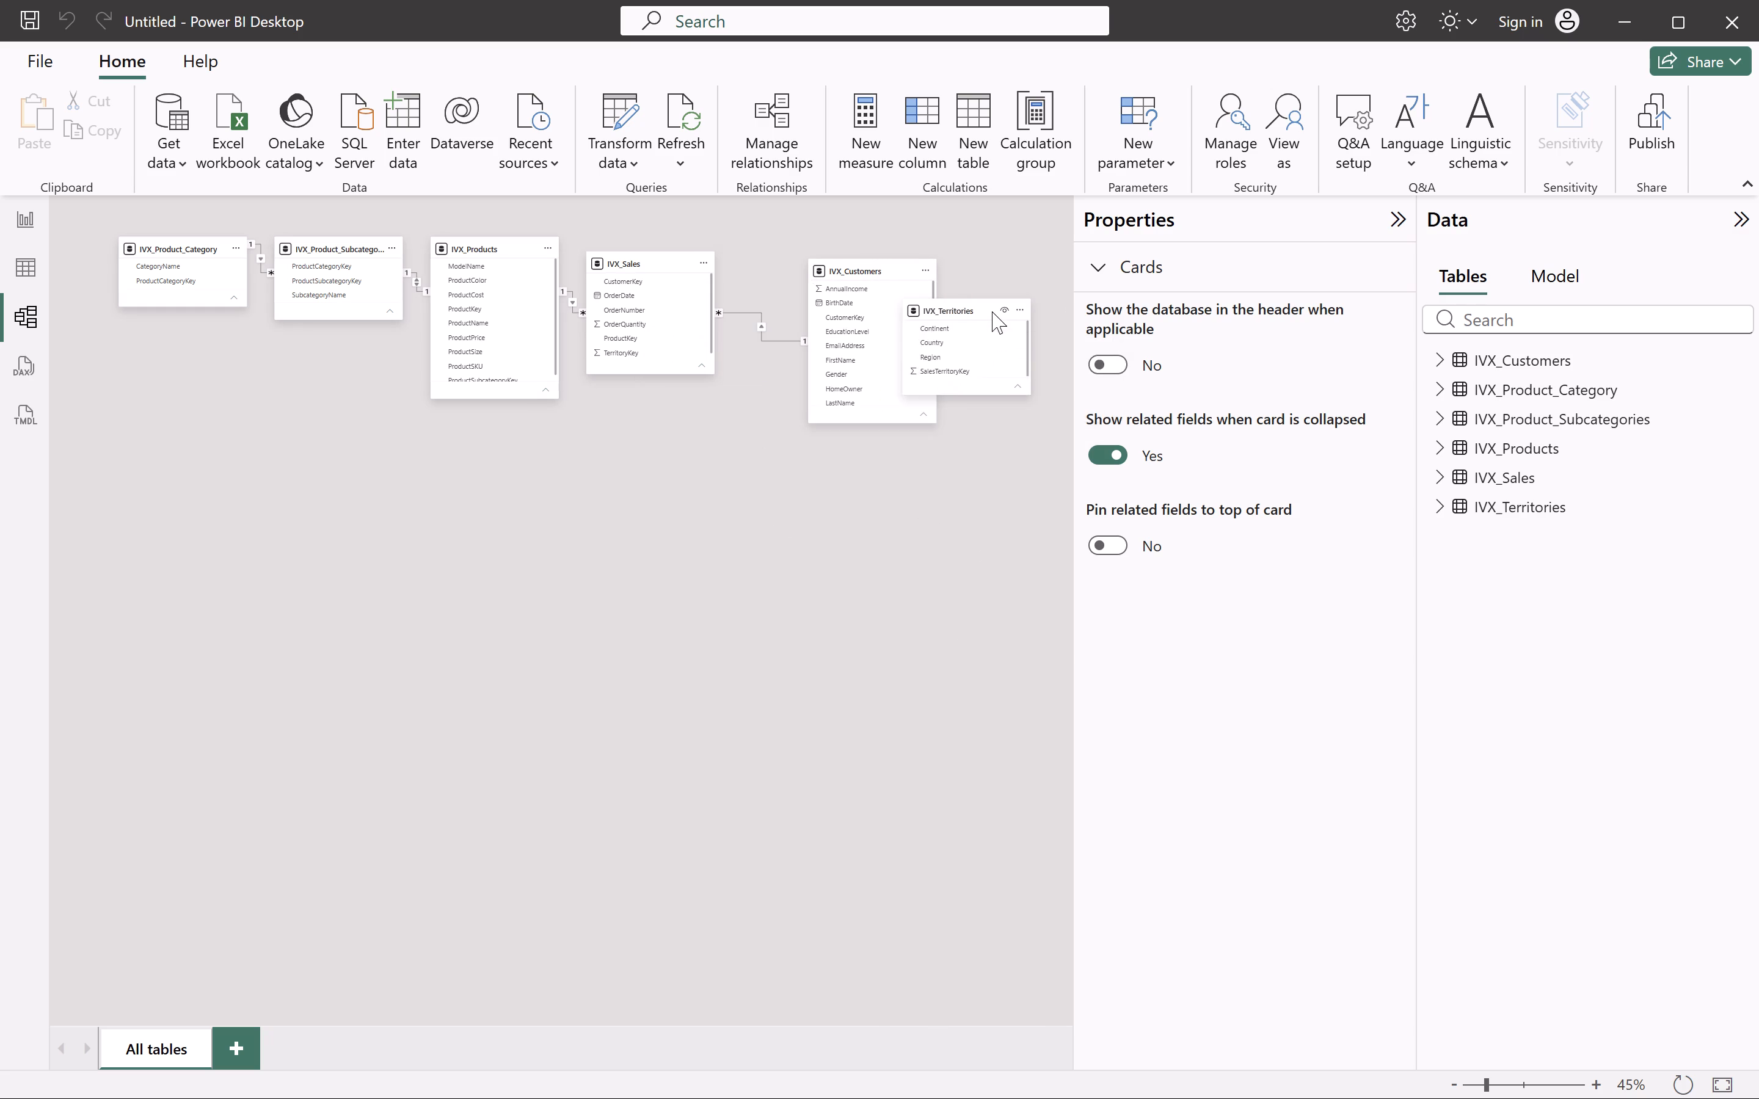
{"action": "left_click_drag", "start_coordinate": [977, 306], "coordinate": [954, 485]}
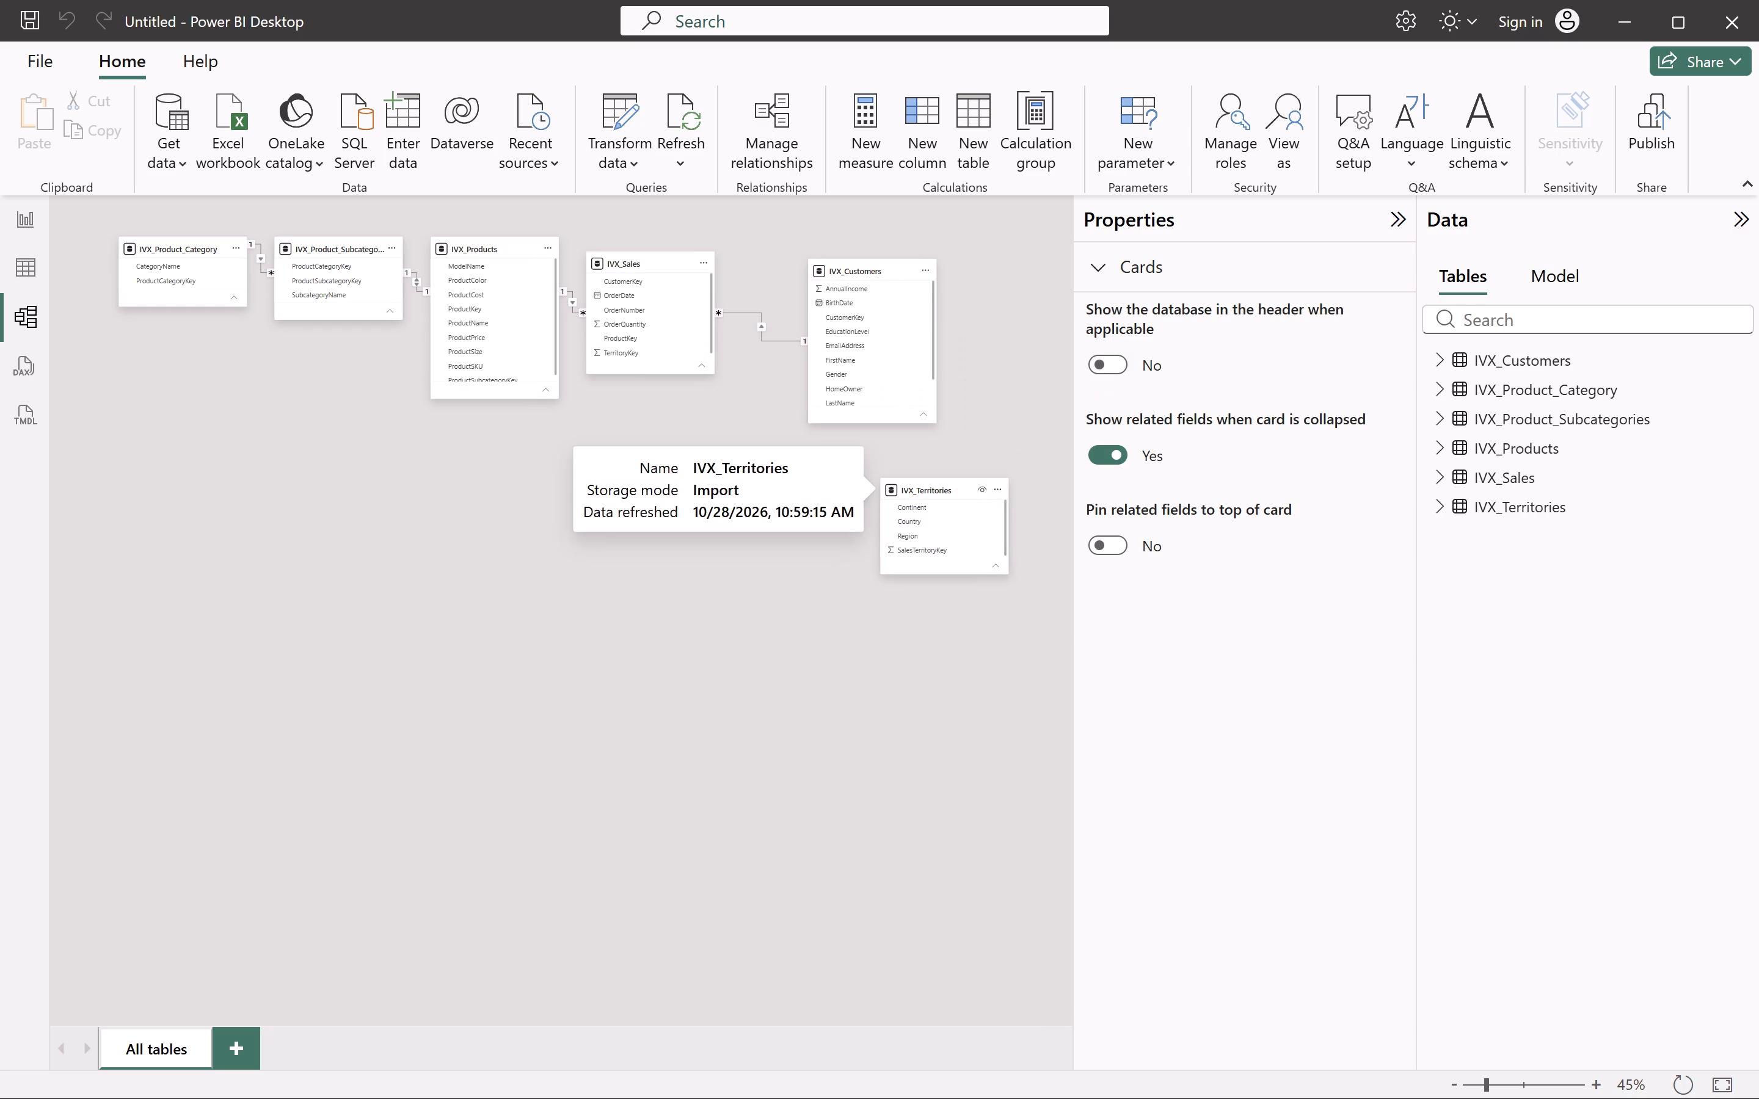
{"action": "left_click", "coordinate": [710, 513]}
{"action": "left_click", "coordinate": [737, 702]}
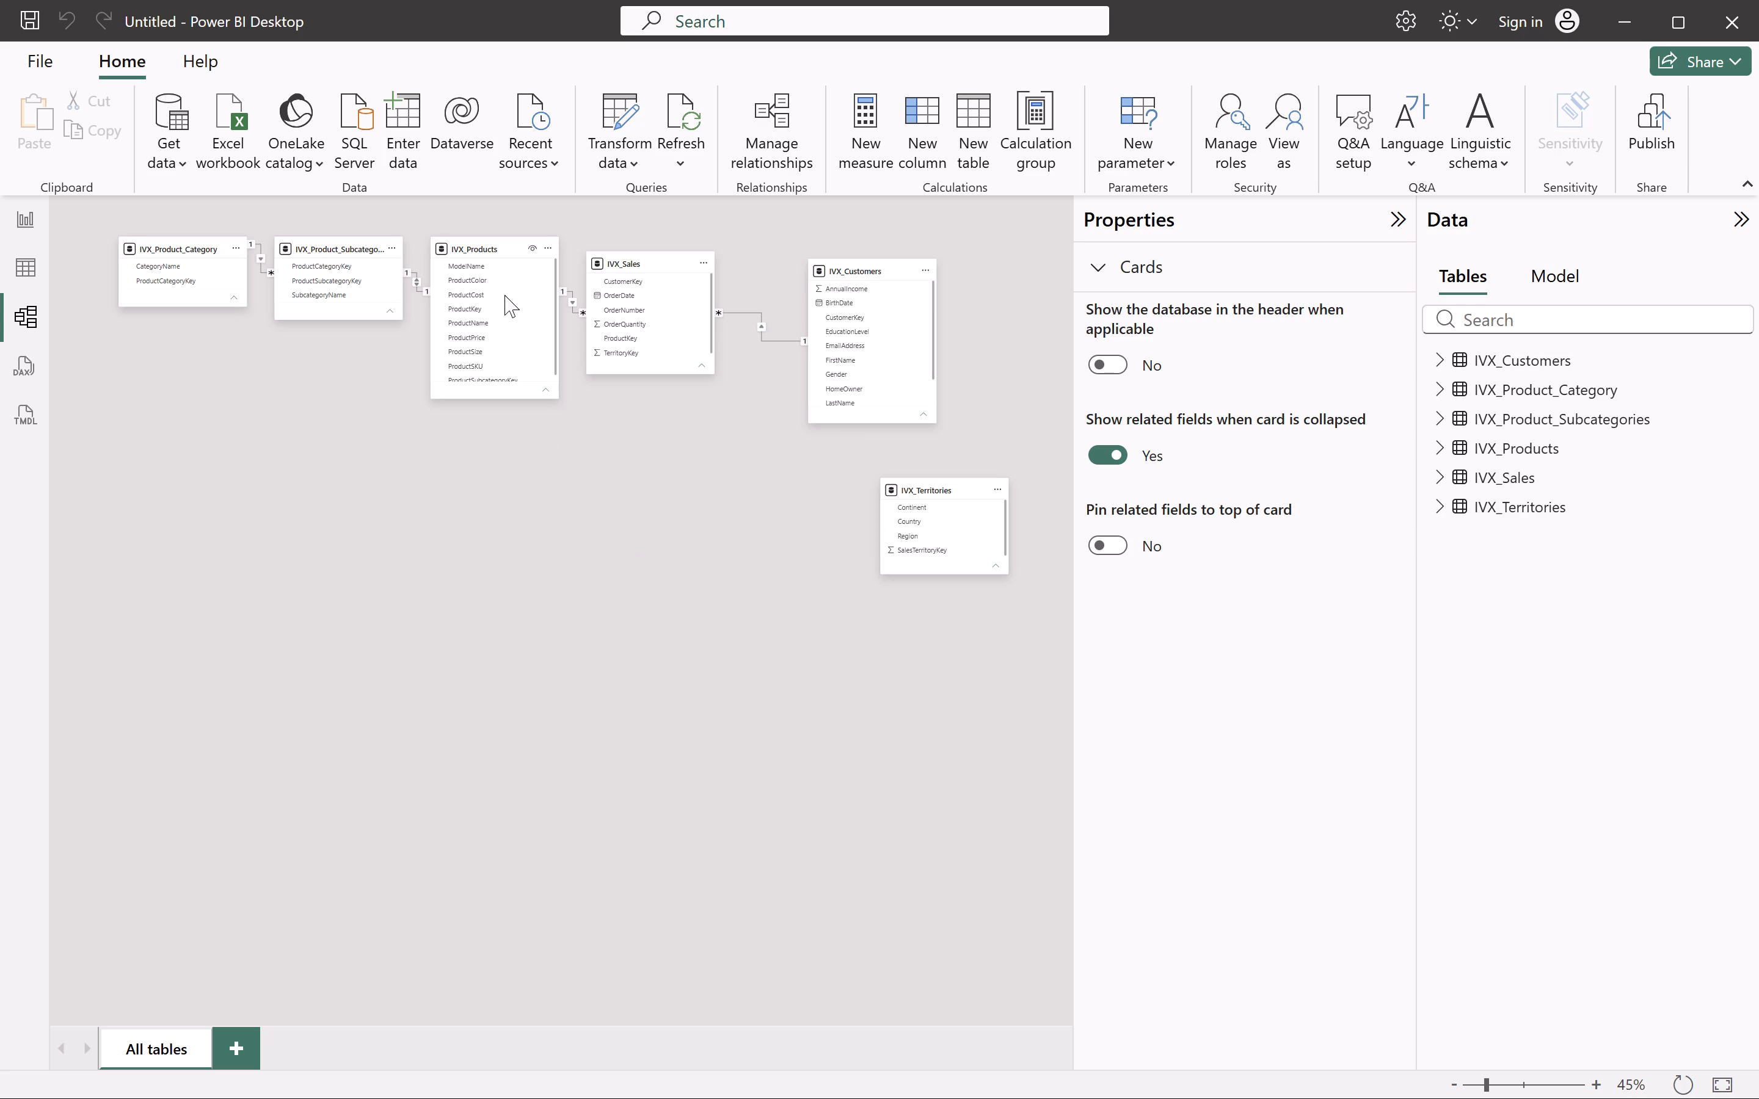
Move the IVX_Product_Category card farther away from IVX_Product_Subcategories to widen the gap between them.
{"action": "left_click", "coordinate": [218, 294]}
{"action": "left_click_drag", "start_coordinate": [213, 291], "coordinate": [164, 283]}
{"action": "left_click_drag", "start_coordinate": [162, 241], "coordinate": [131, 230]}
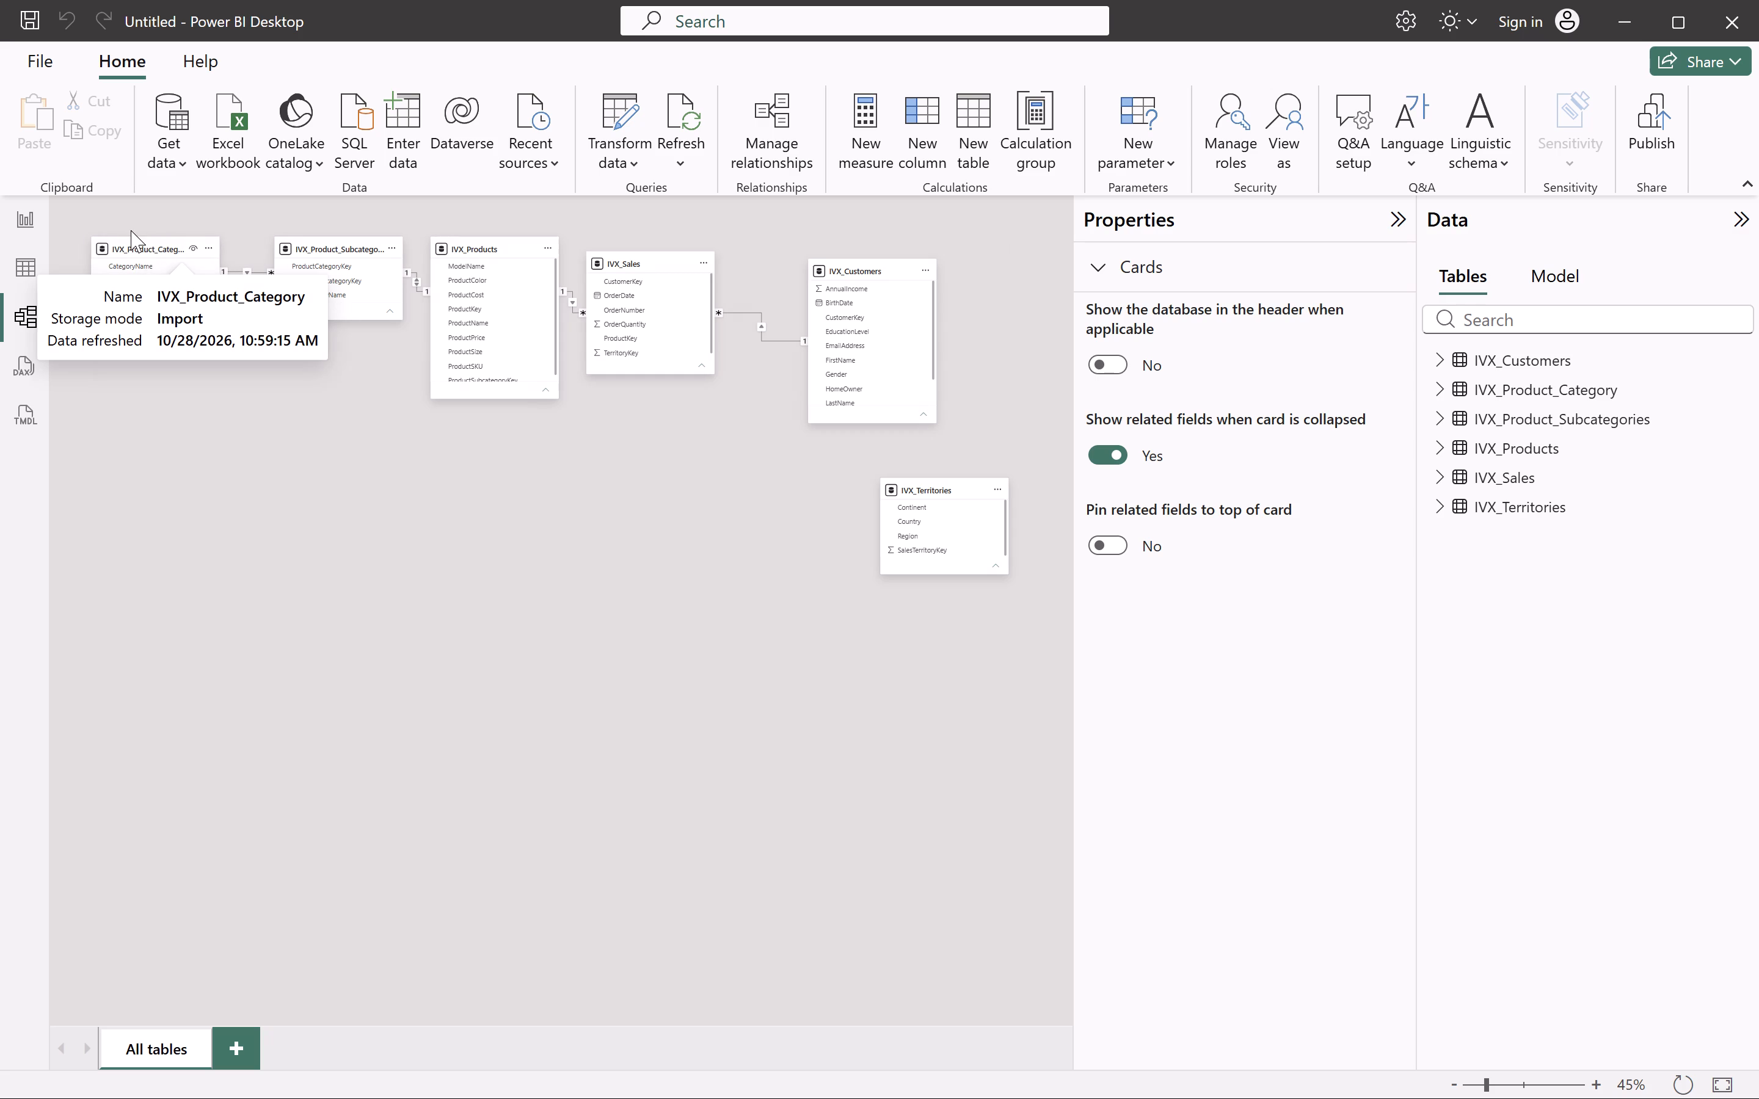
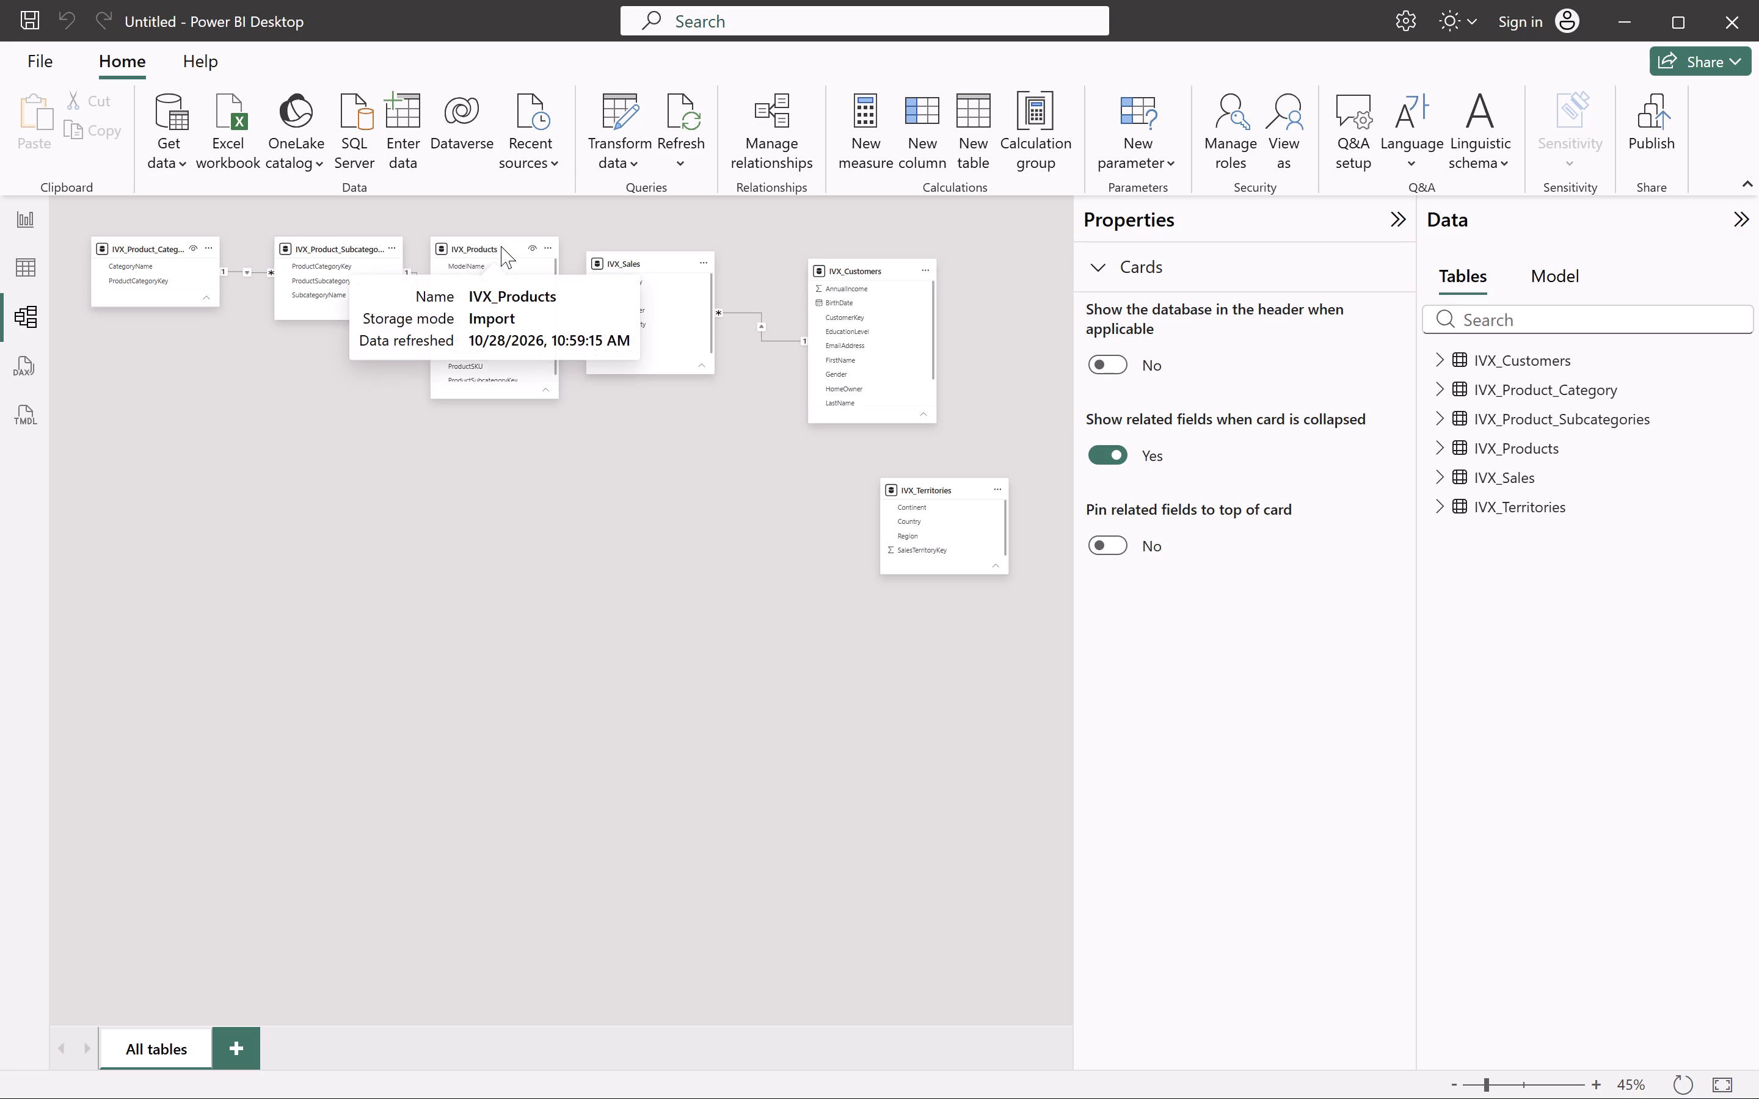
Arrange the product tables by stacking IVX_Product_Subcategories below IVX_Product_Category and placing IVX_Products below and slightly right of IVX_Product_Subcategories.
{"action": "left_click_drag", "start_coordinate": [501, 246], "coordinate": [511, 558]}
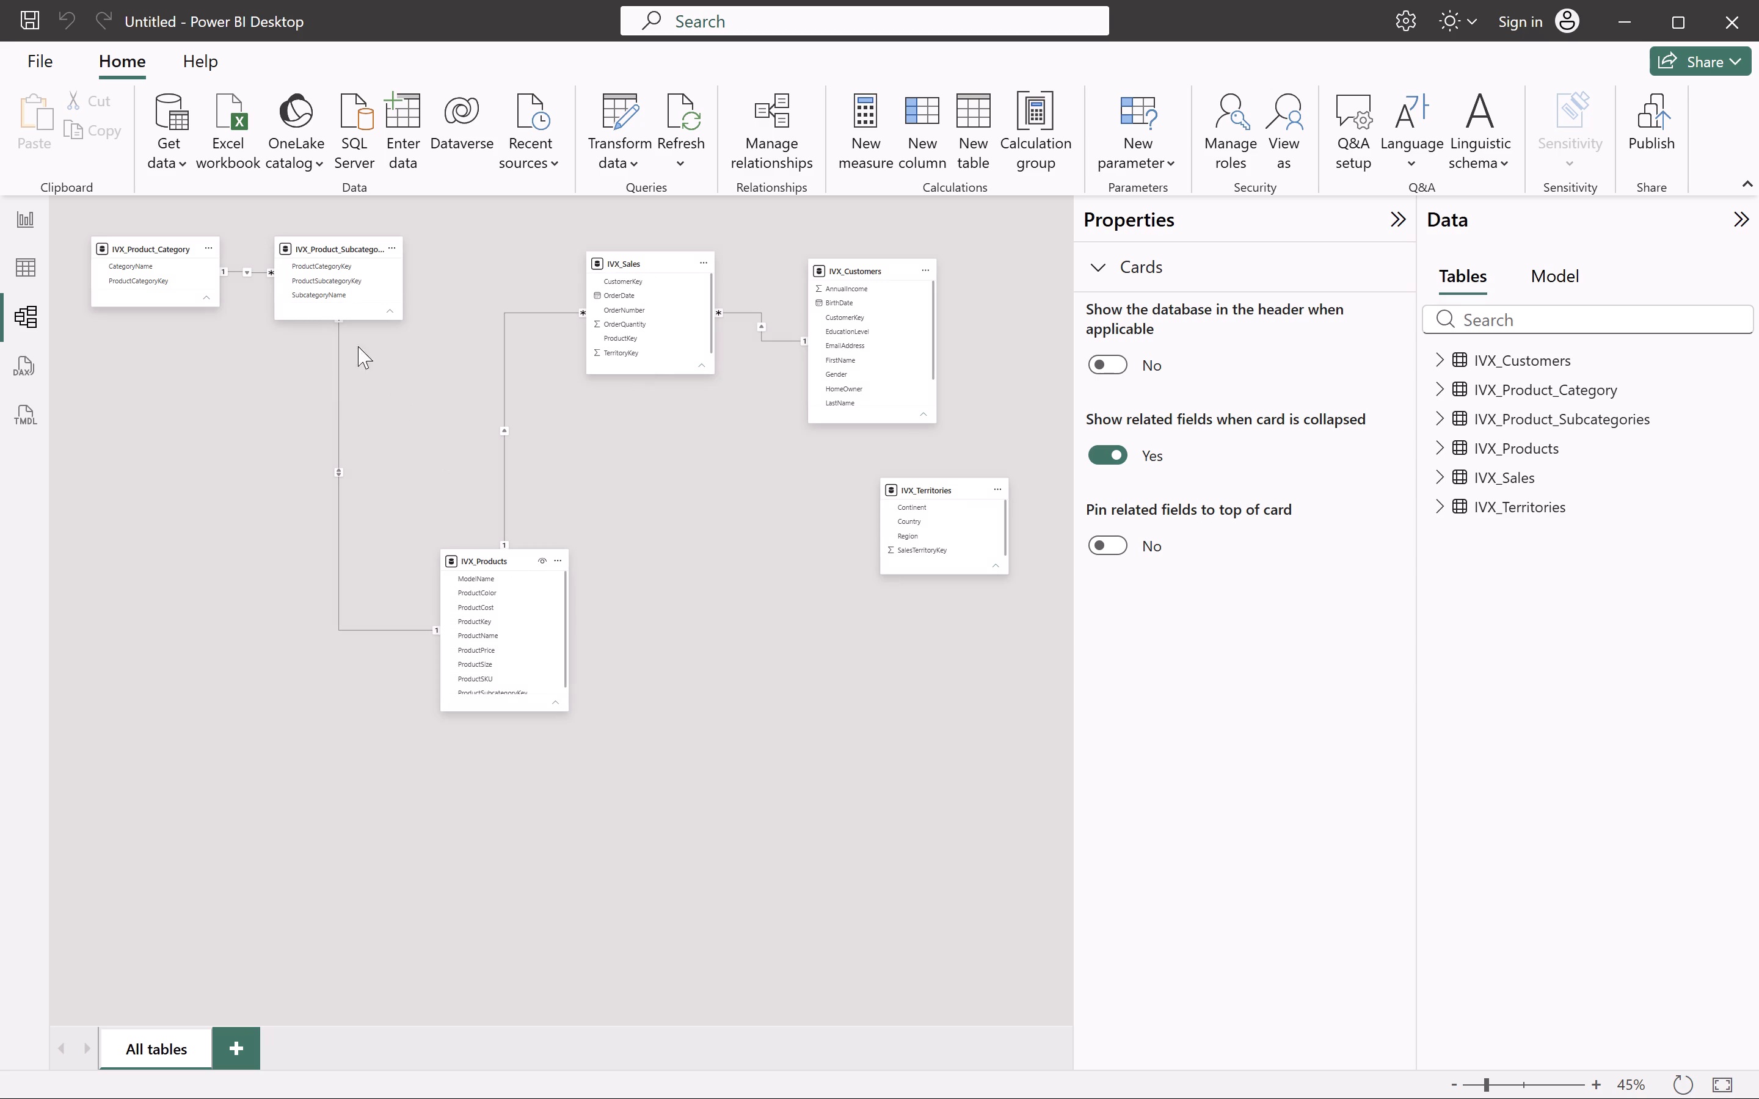
{"action": "left_click_drag", "start_coordinate": [341, 242], "coordinate": [264, 601]}
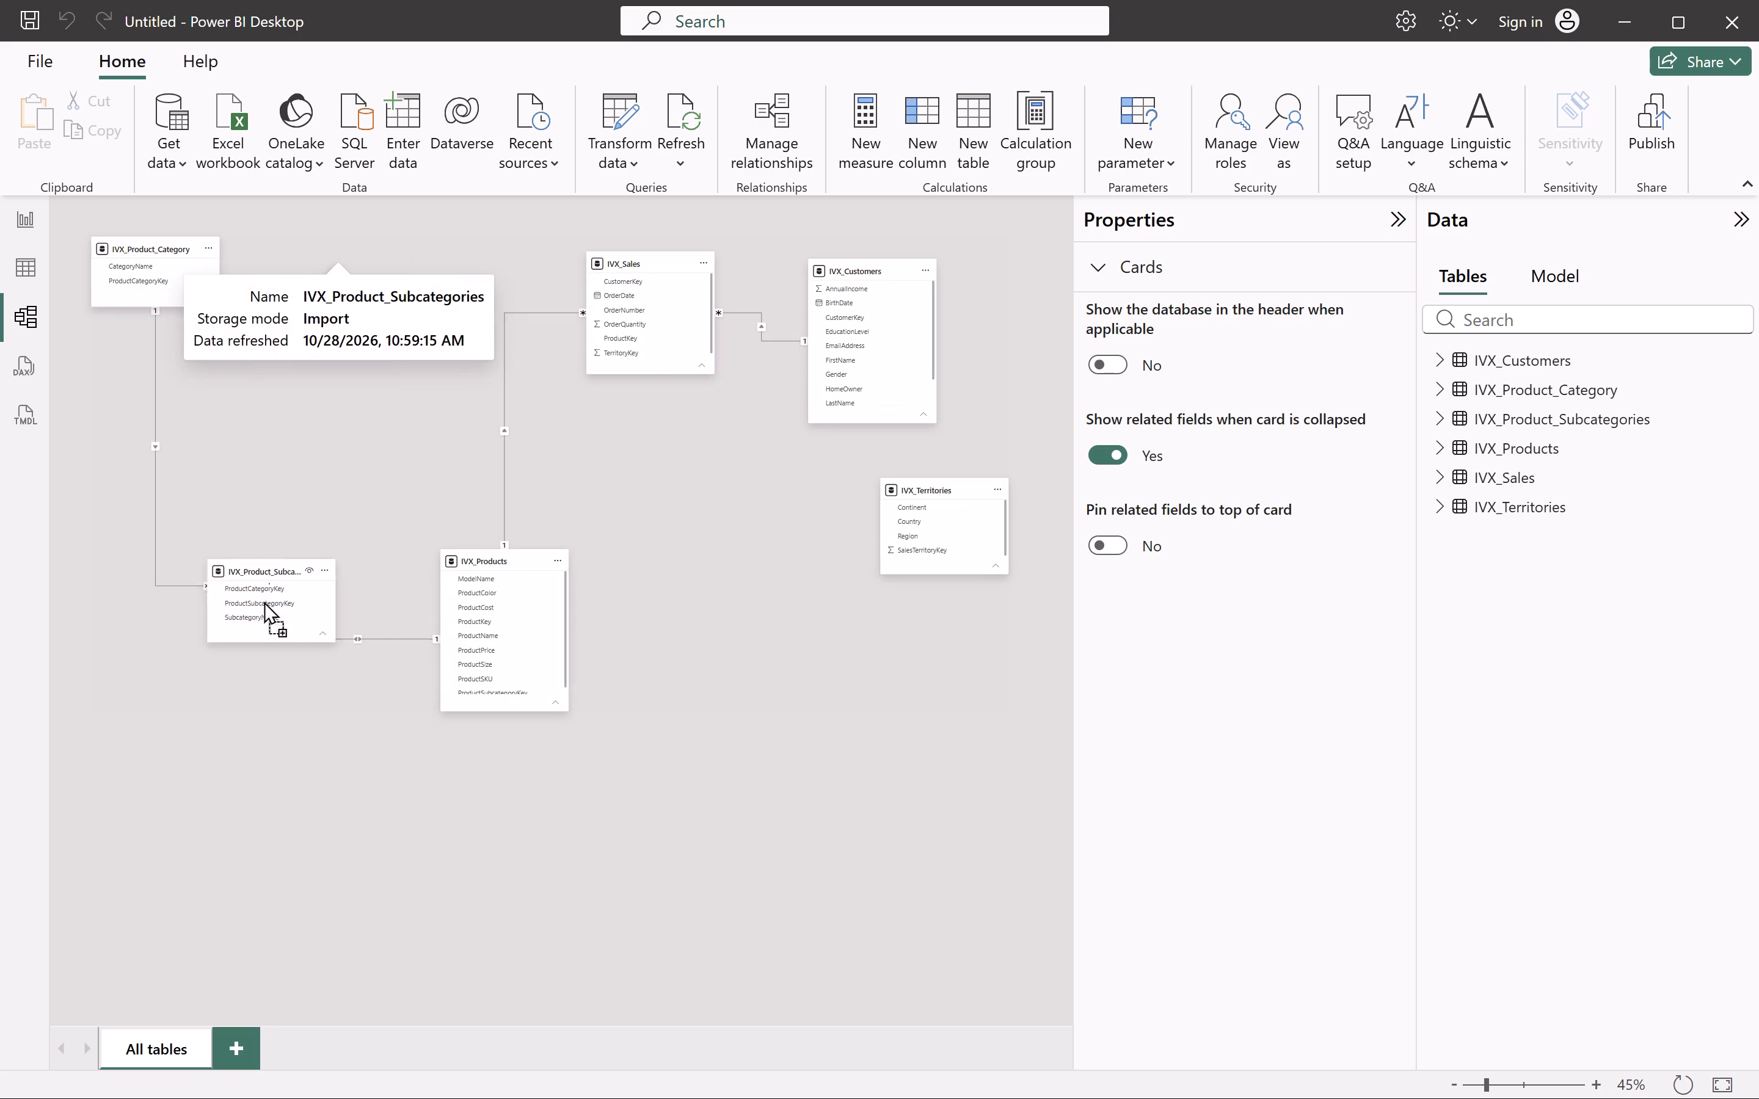
{"action": "left_click_drag", "start_coordinate": [264, 601], "coordinate": [132, 835]}
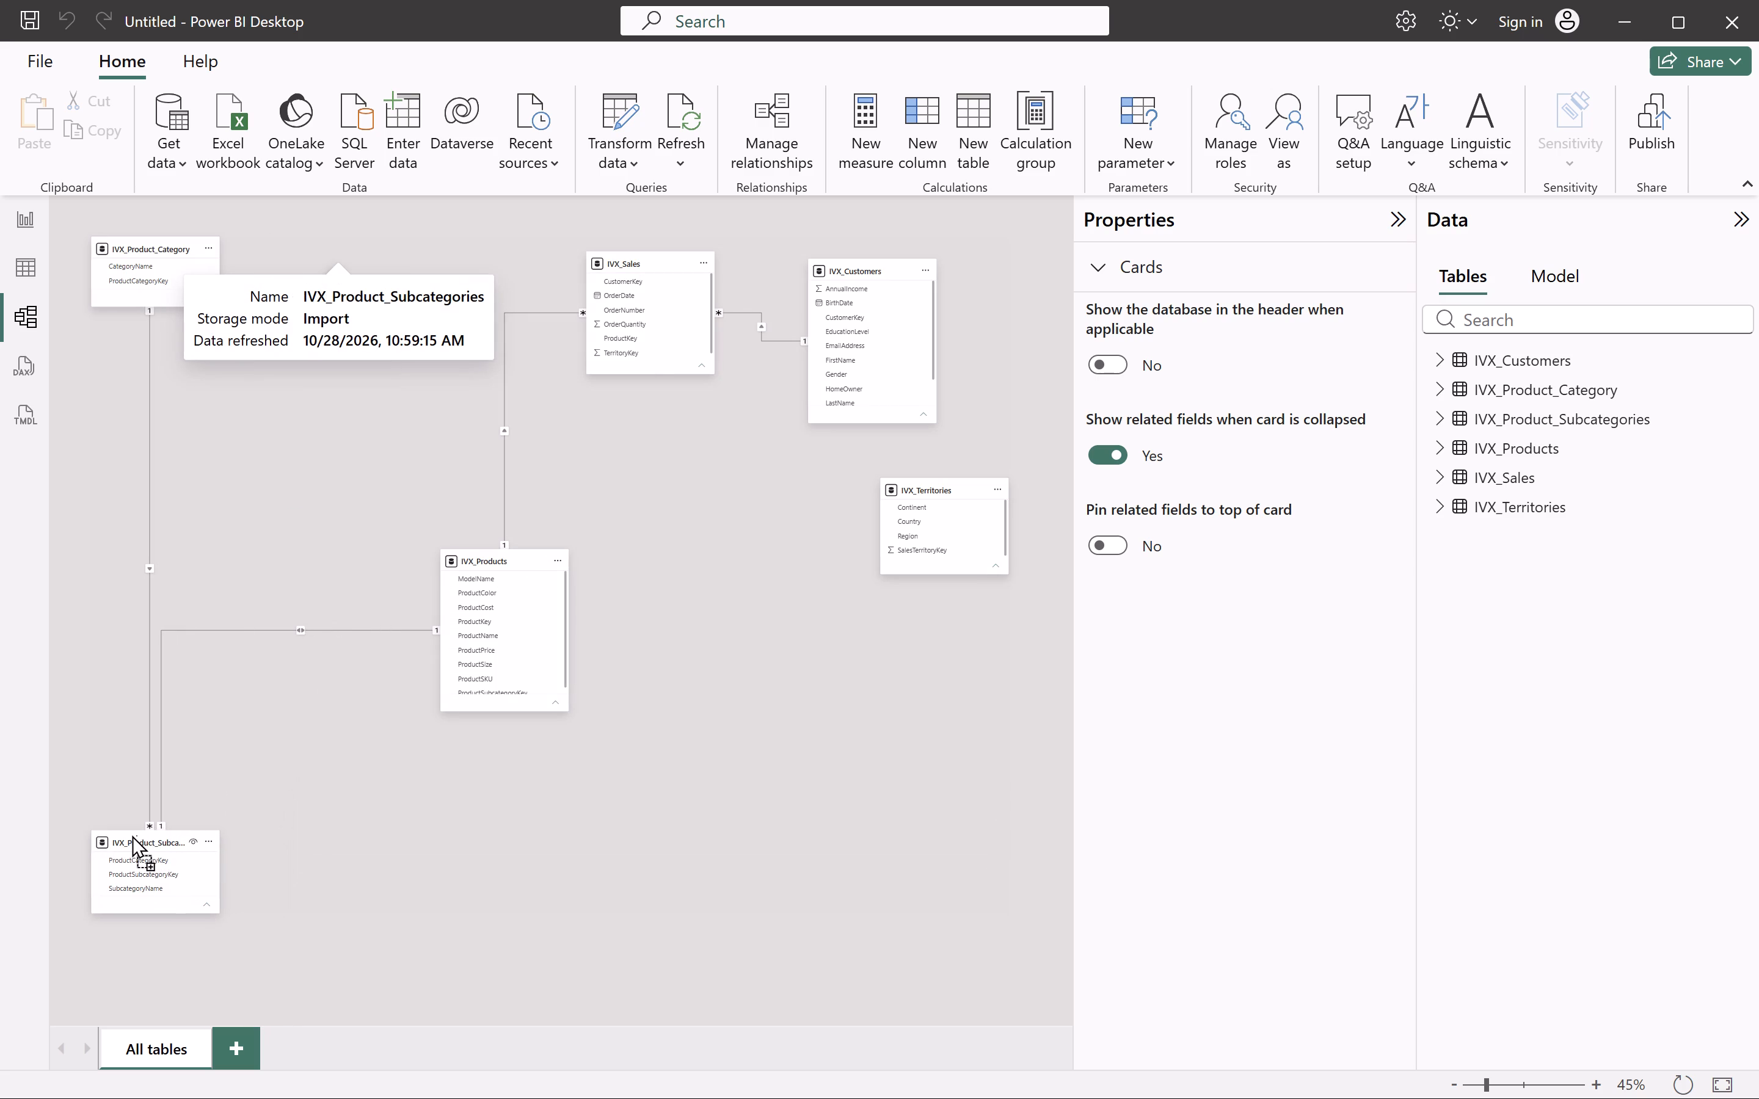
{"action": "left_click_drag", "start_coordinate": [132, 835], "coordinate": [121, 835]}
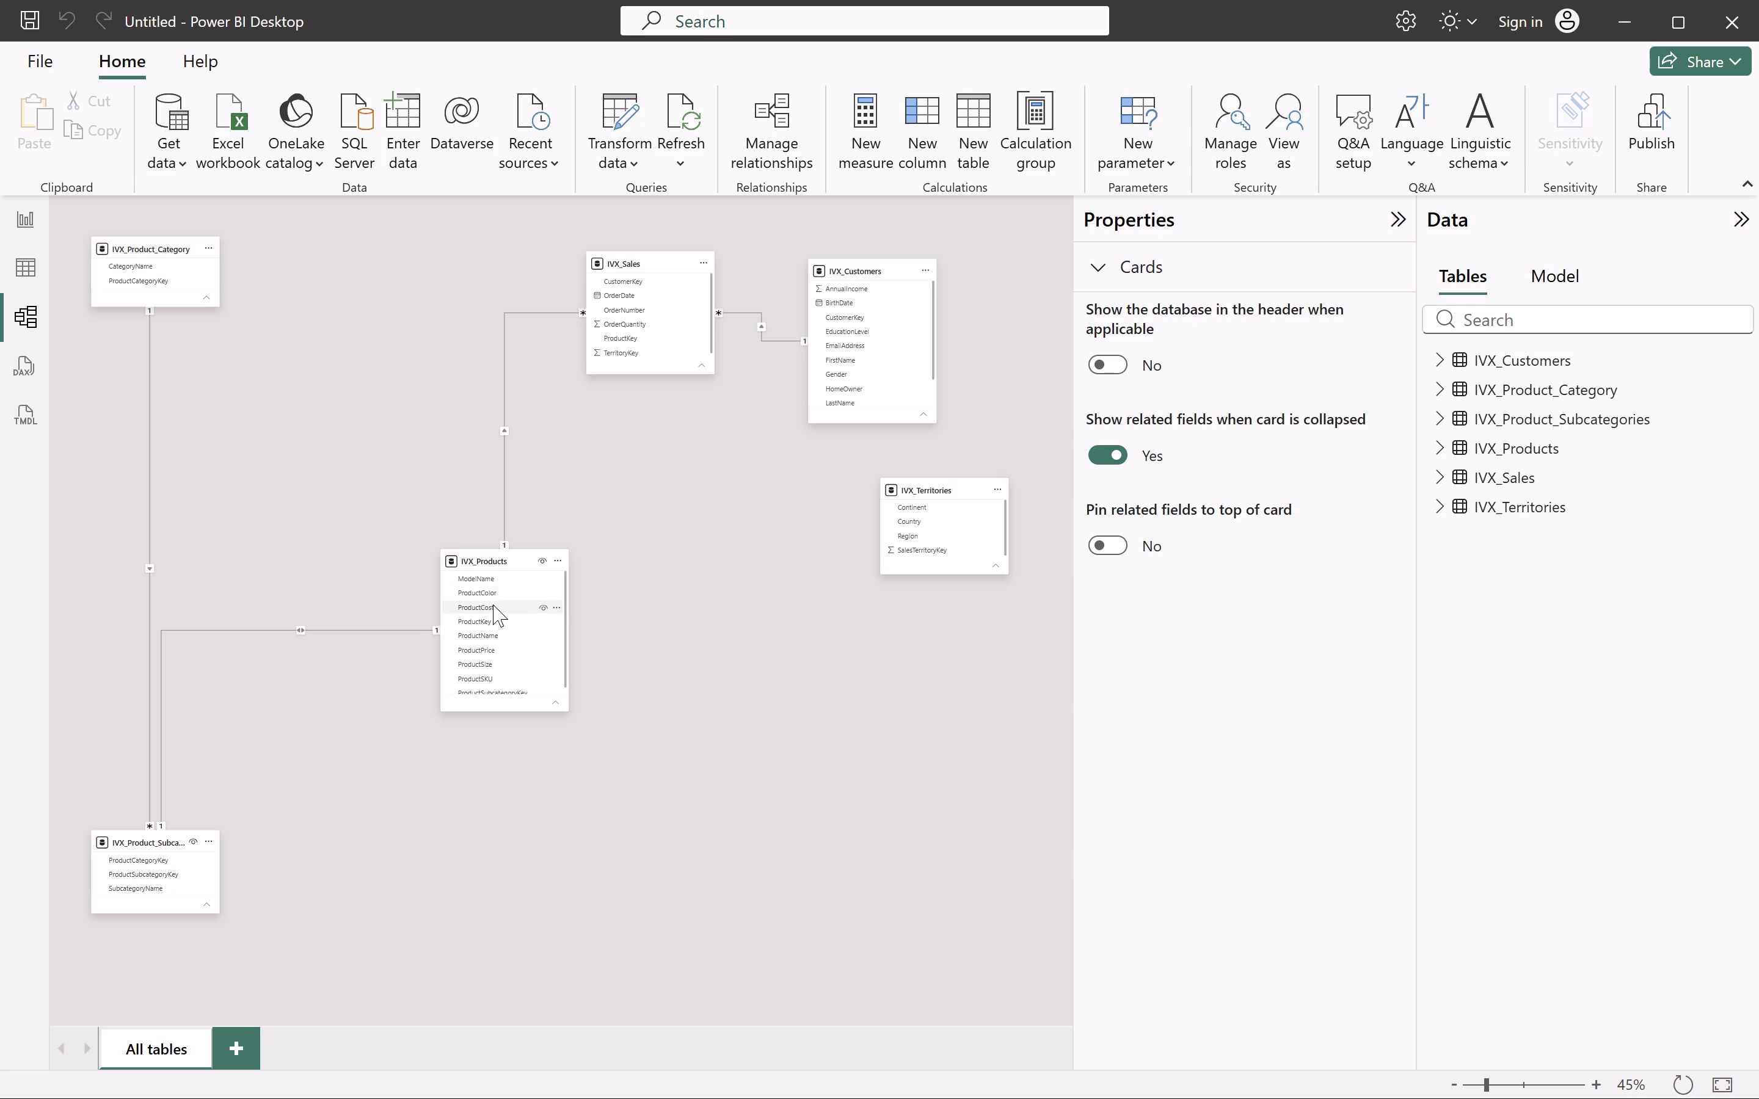
{"action": "left_click_drag", "start_coordinate": [495, 608], "coordinate": [464, 592]}
{"action": "left_click_drag", "start_coordinate": [476, 560], "coordinate": [462, 556]}
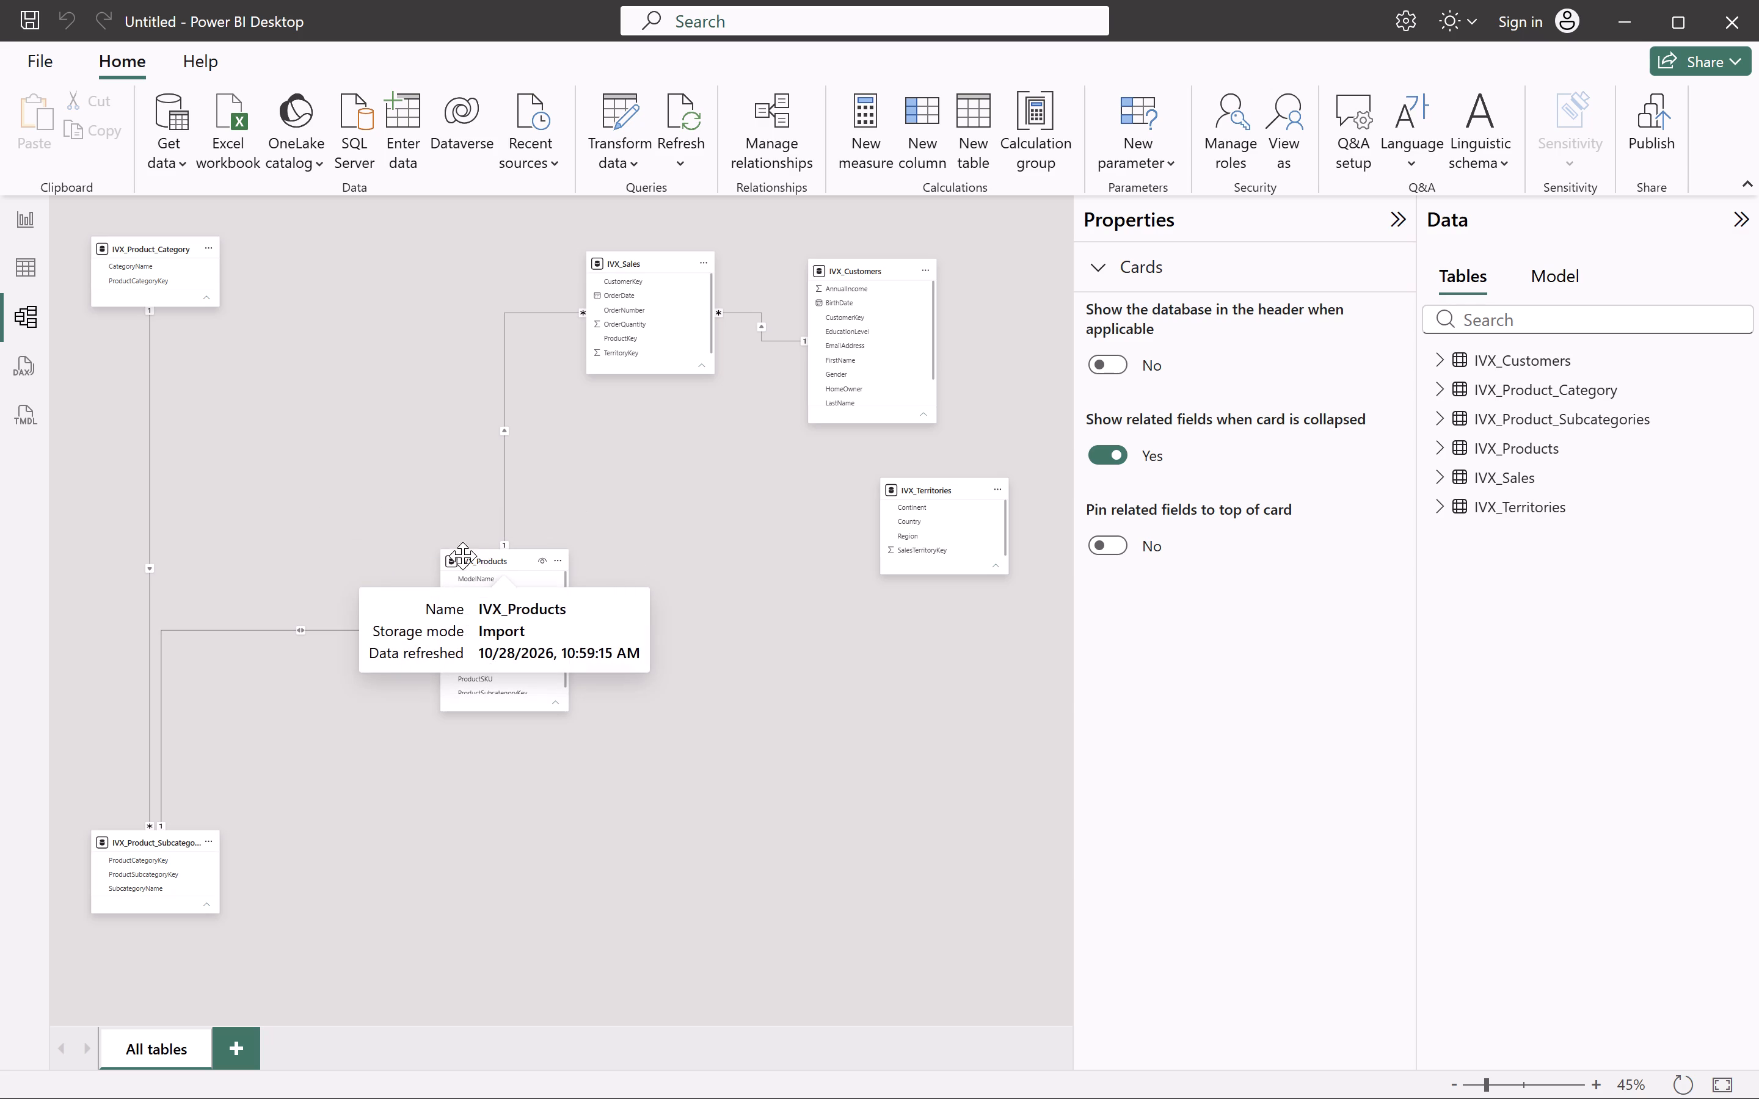
{"action": "left_click_drag", "start_coordinate": [462, 556], "coordinate": [863, 948]}
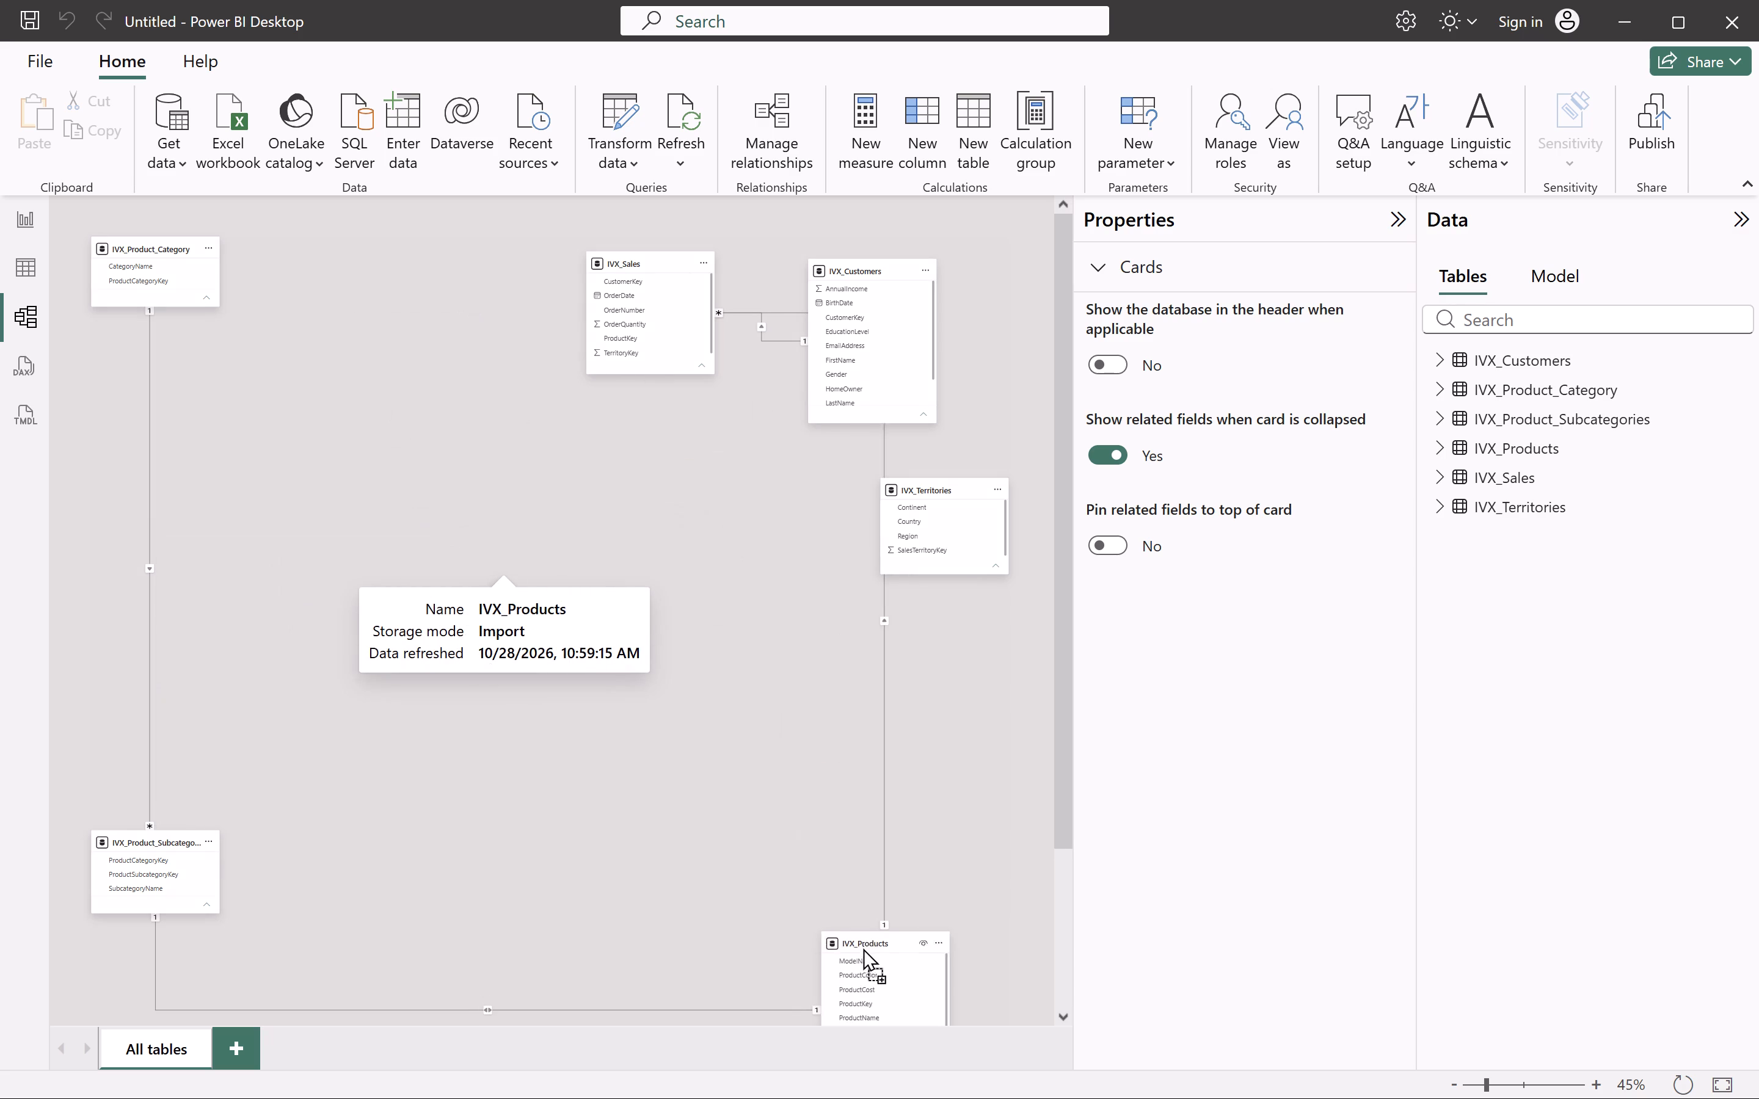
{"action": "left_click_drag", "start_coordinate": [863, 948], "coordinate": [382, 977]}
{"action": "left_click_drag", "start_coordinate": [178, 841], "coordinate": [149, 524]}
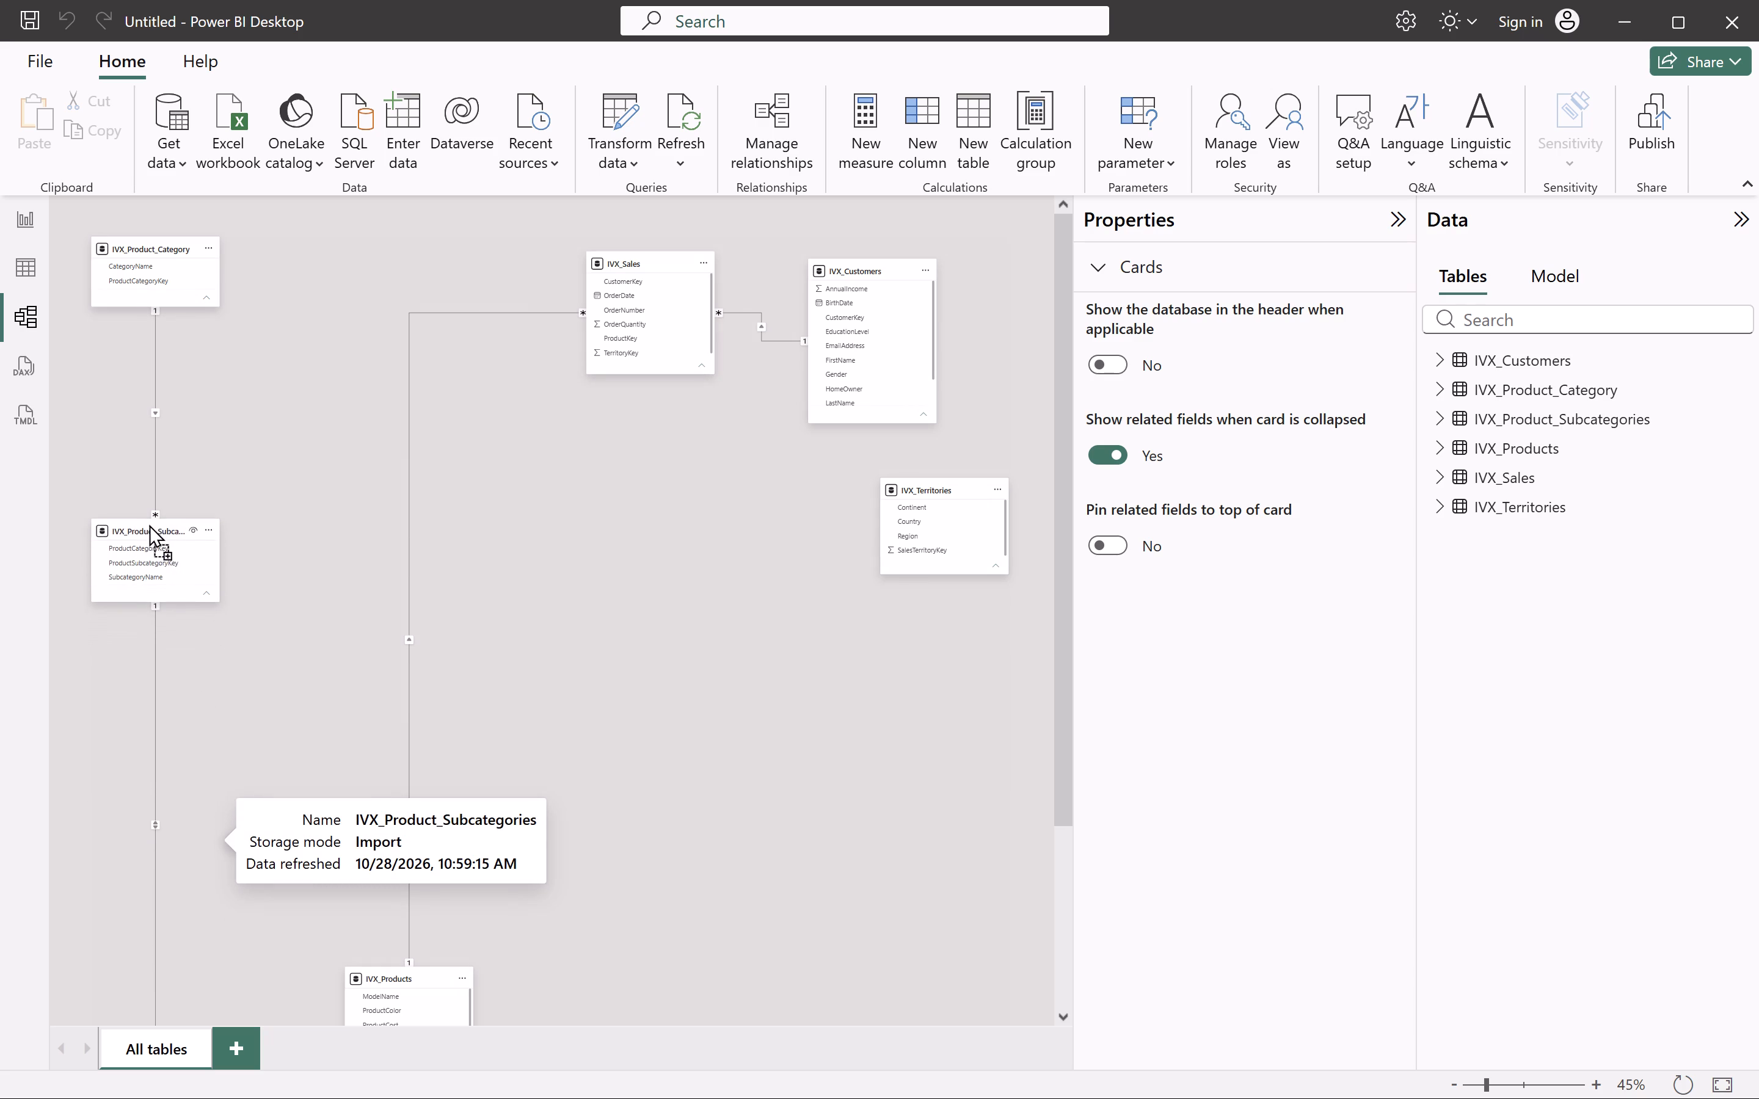
{"action": "left_click_drag", "start_coordinate": [149, 524], "coordinate": [149, 515]}
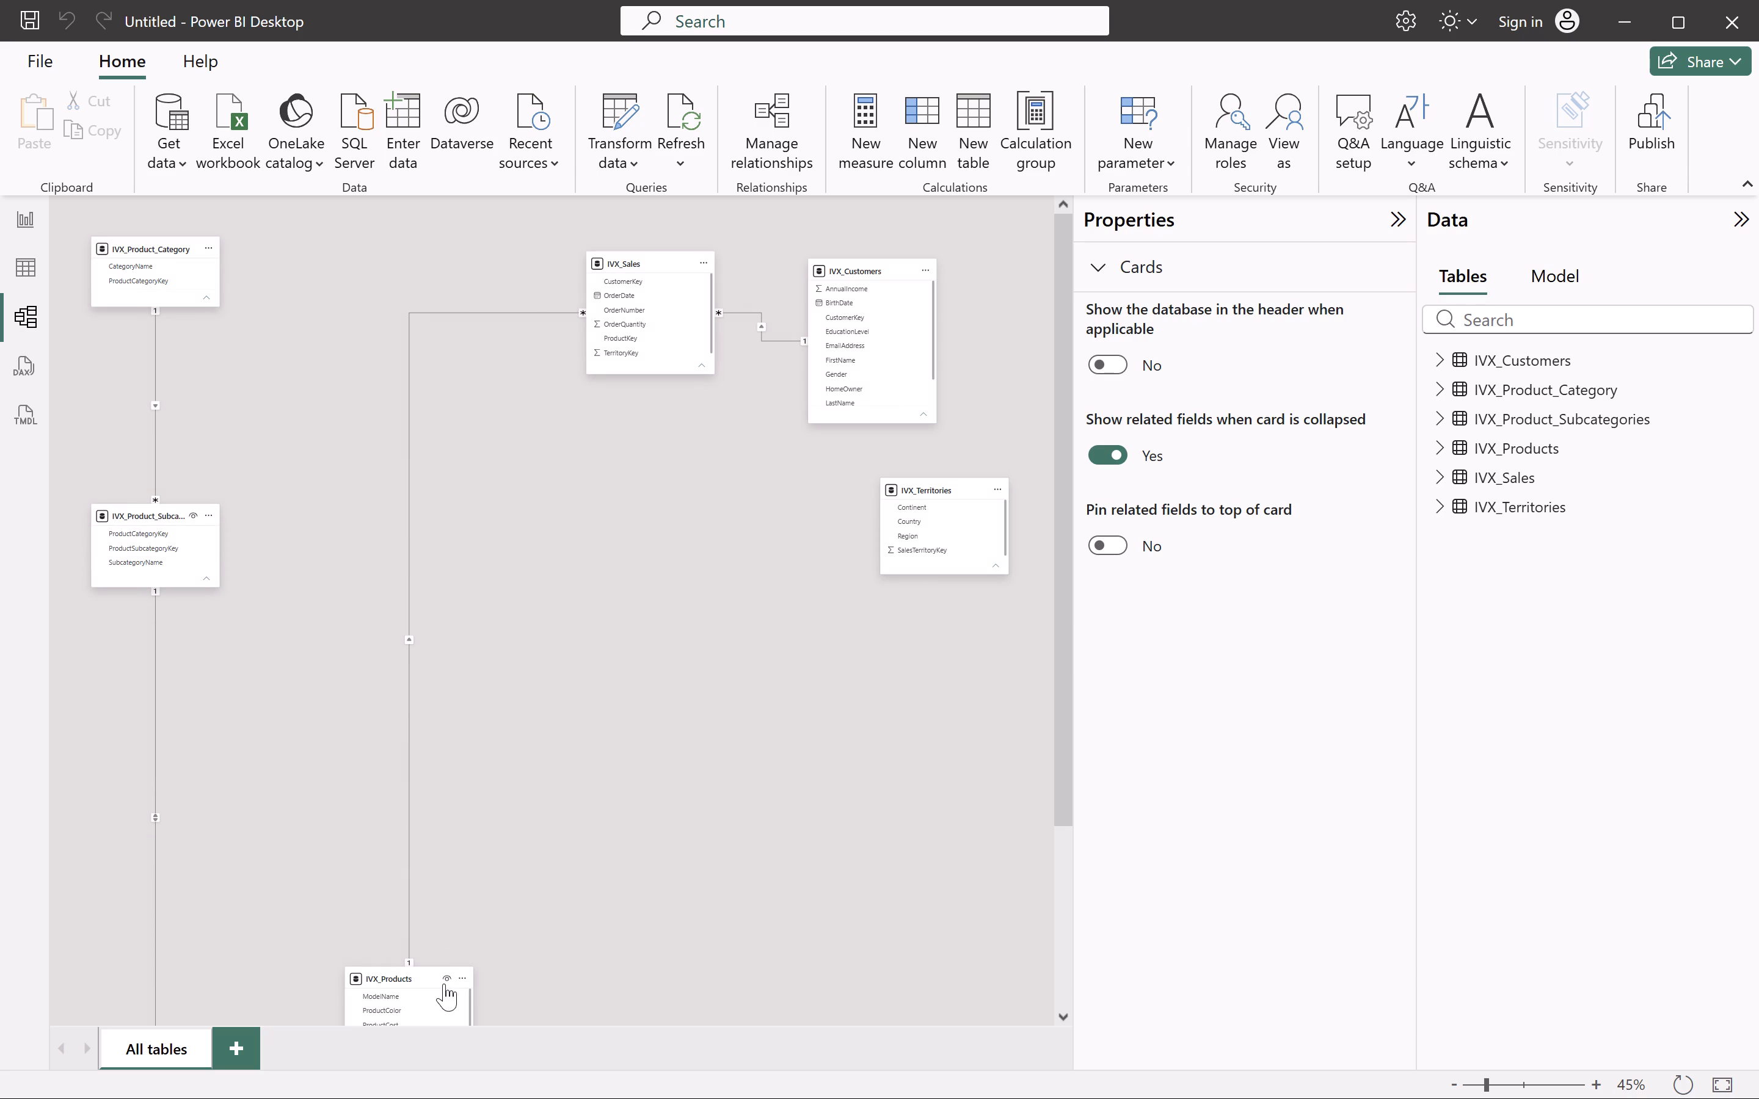
{"action": "left_click_drag", "start_coordinate": [377, 977], "coordinate": [260, 723]}
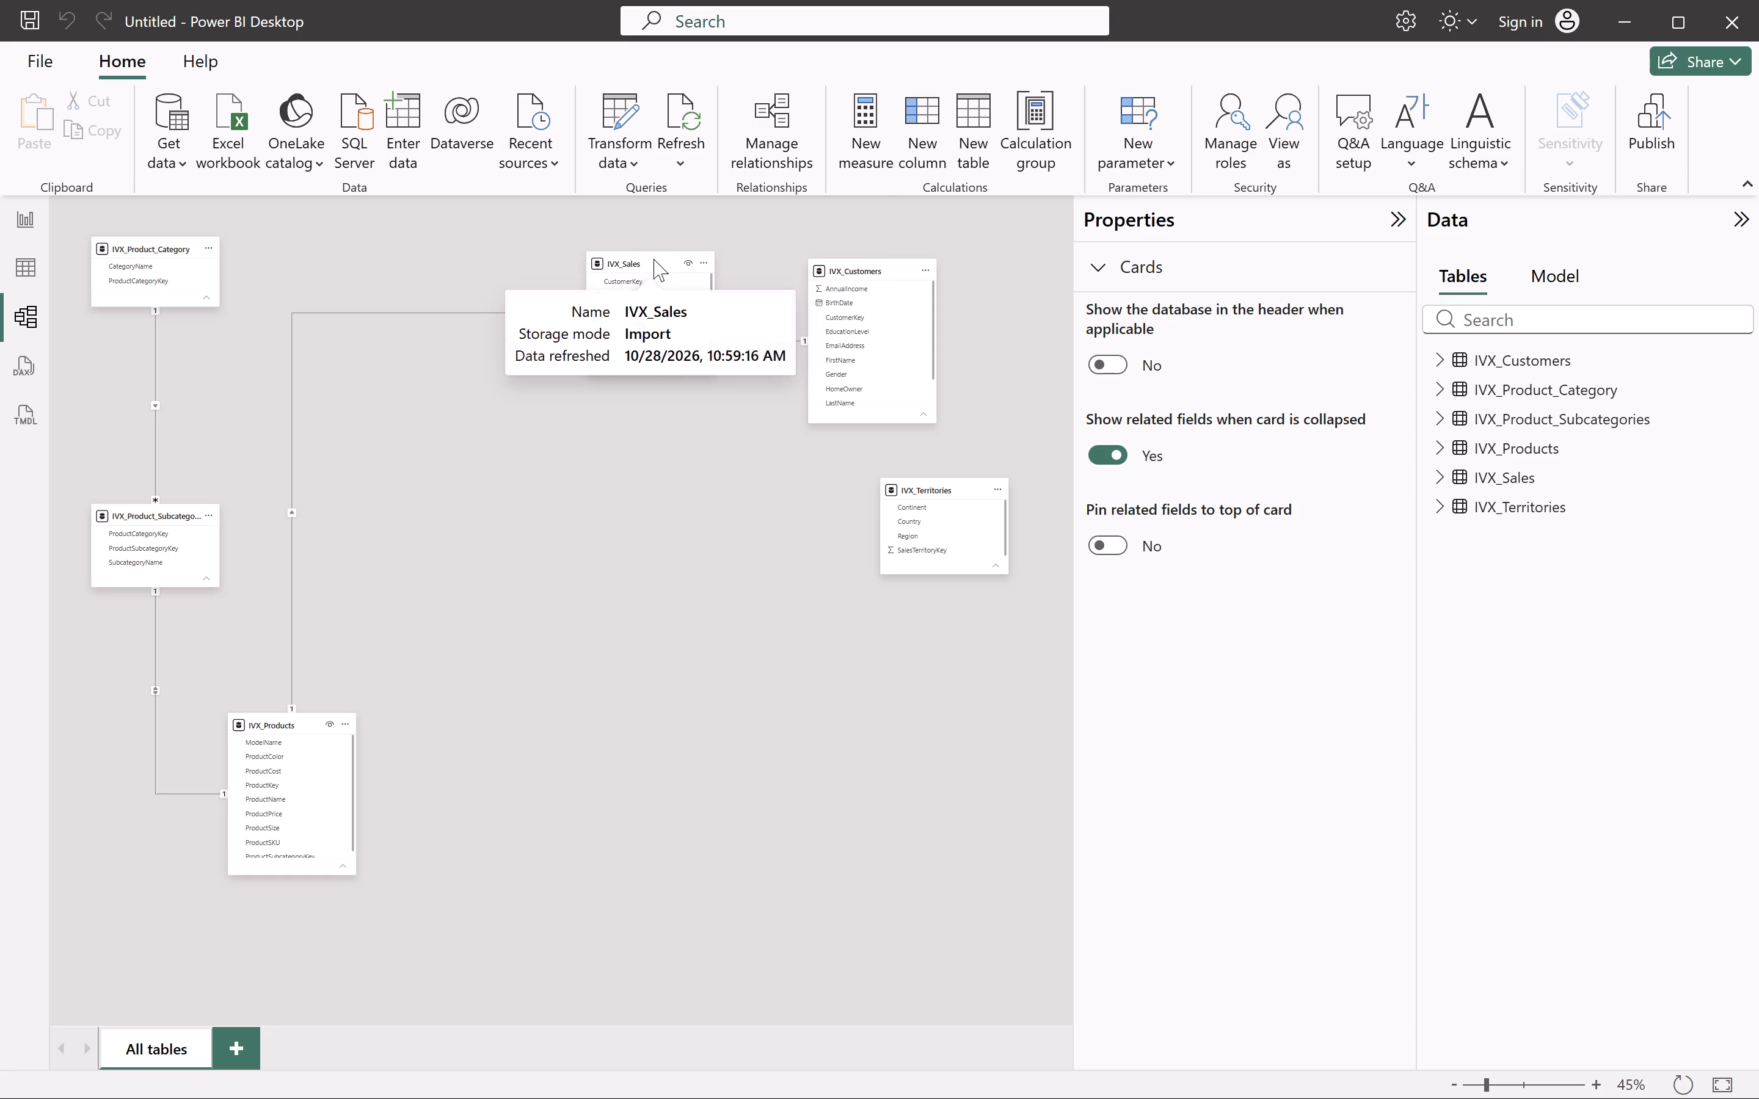
Move the IVX_Sales card to the middle of the diagram, closer to the product tables, and place IVX_Customers directly above it.
{"action": "left_click_drag", "start_coordinate": [618, 260], "coordinate": [614, 481]}
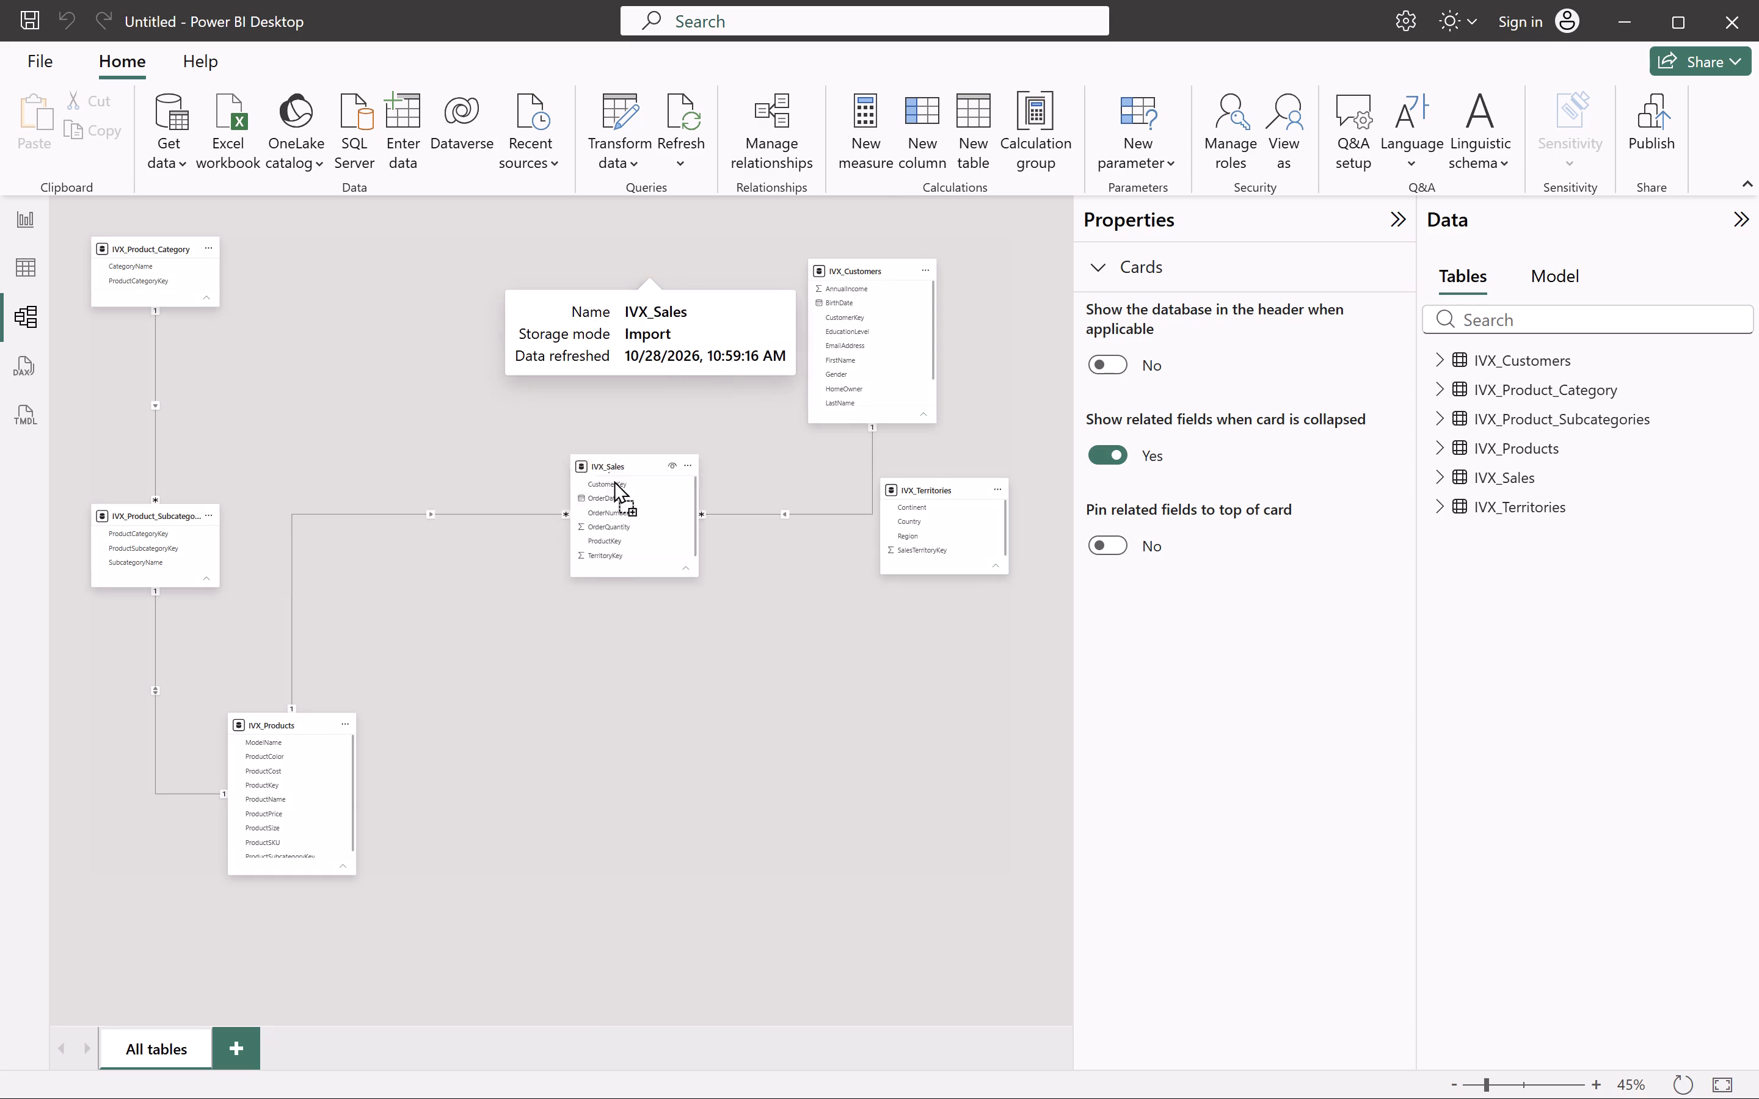
{"action": "left_click_drag", "start_coordinate": [614, 481], "coordinate": [773, 1012]}
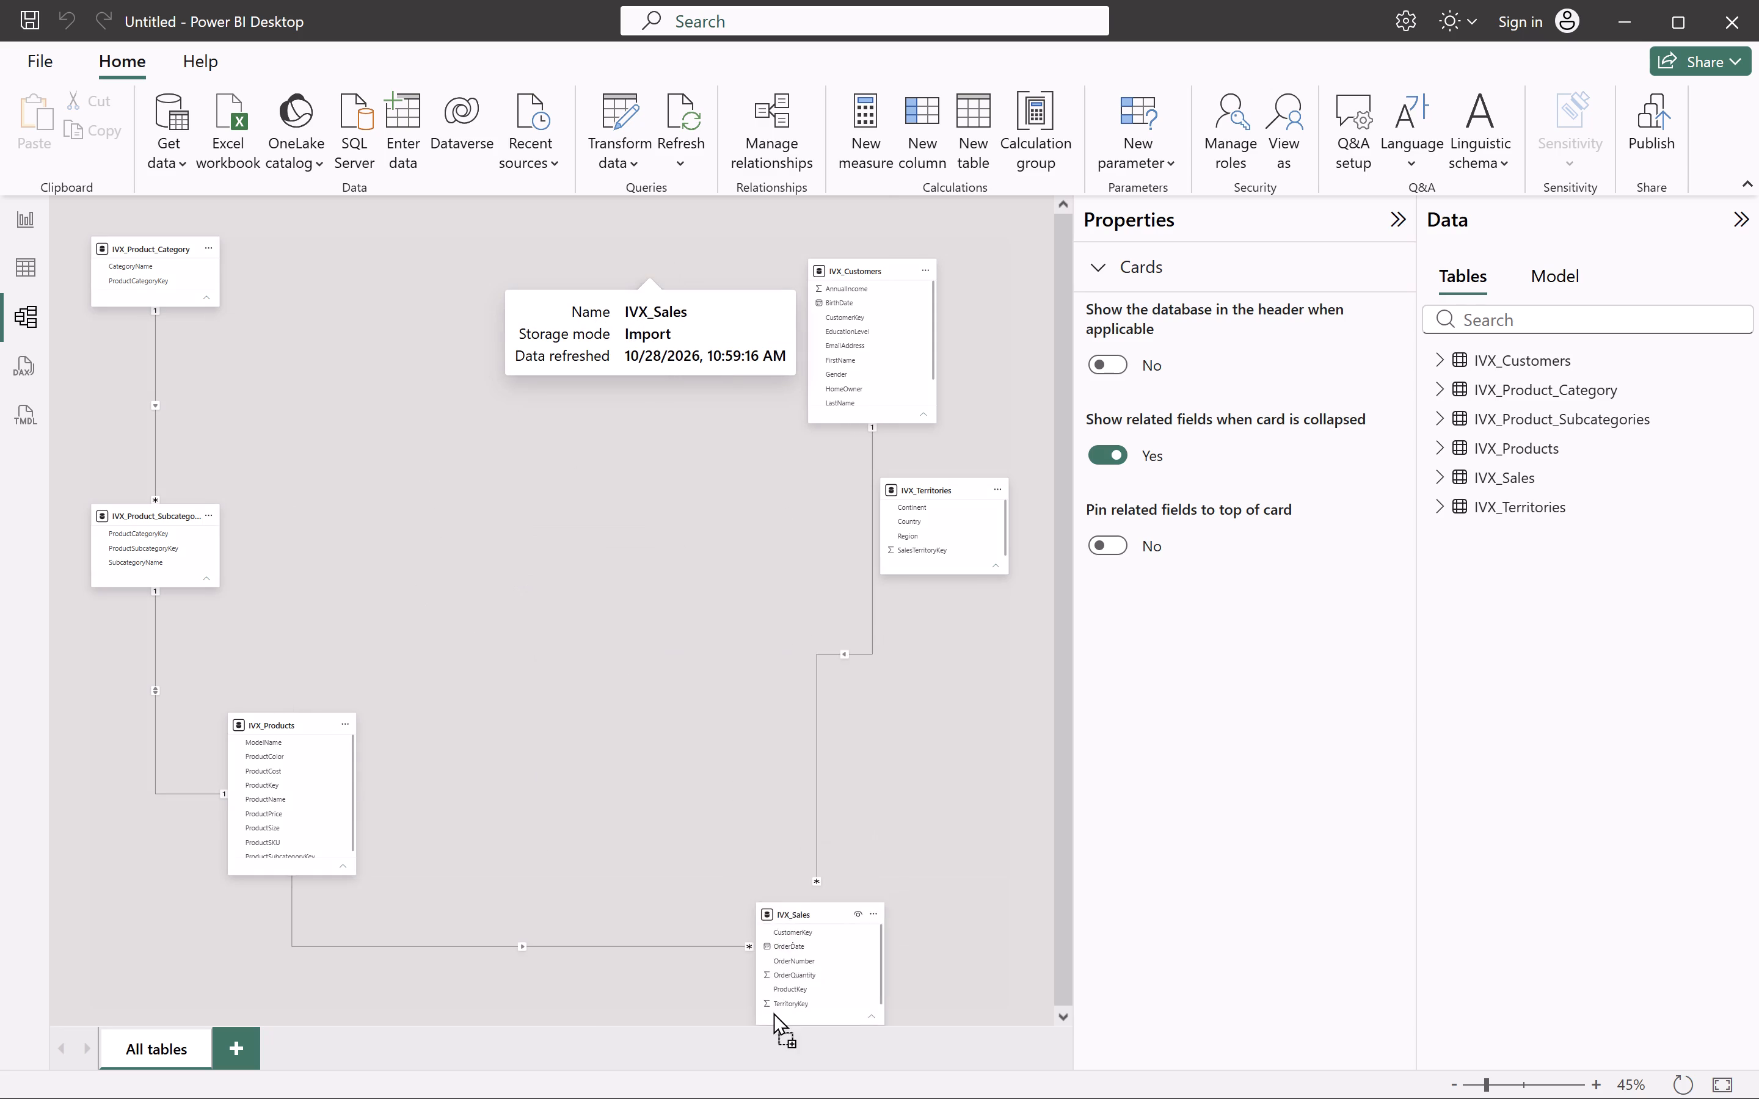
{"action": "left_click_drag", "start_coordinate": [773, 1012], "coordinate": [540, 734]}
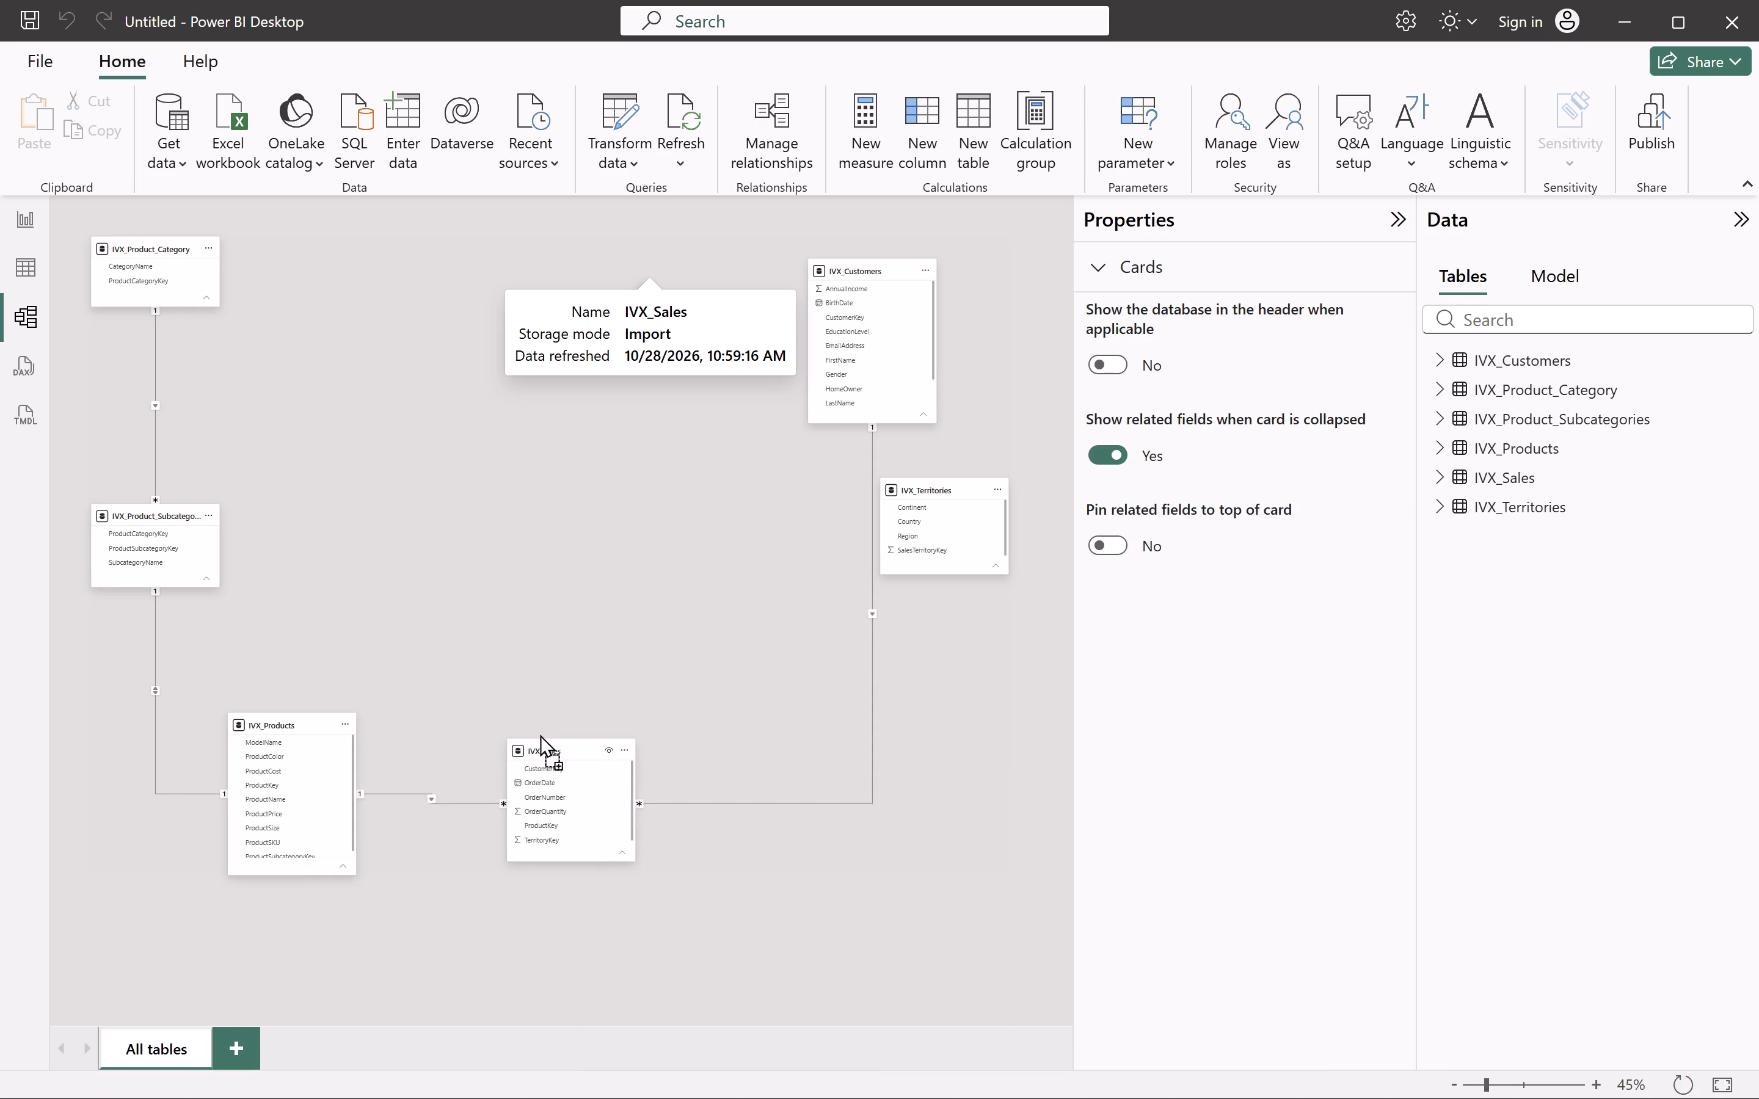
{"action": "left_click_drag", "start_coordinate": [540, 734], "coordinate": [418, 446]}
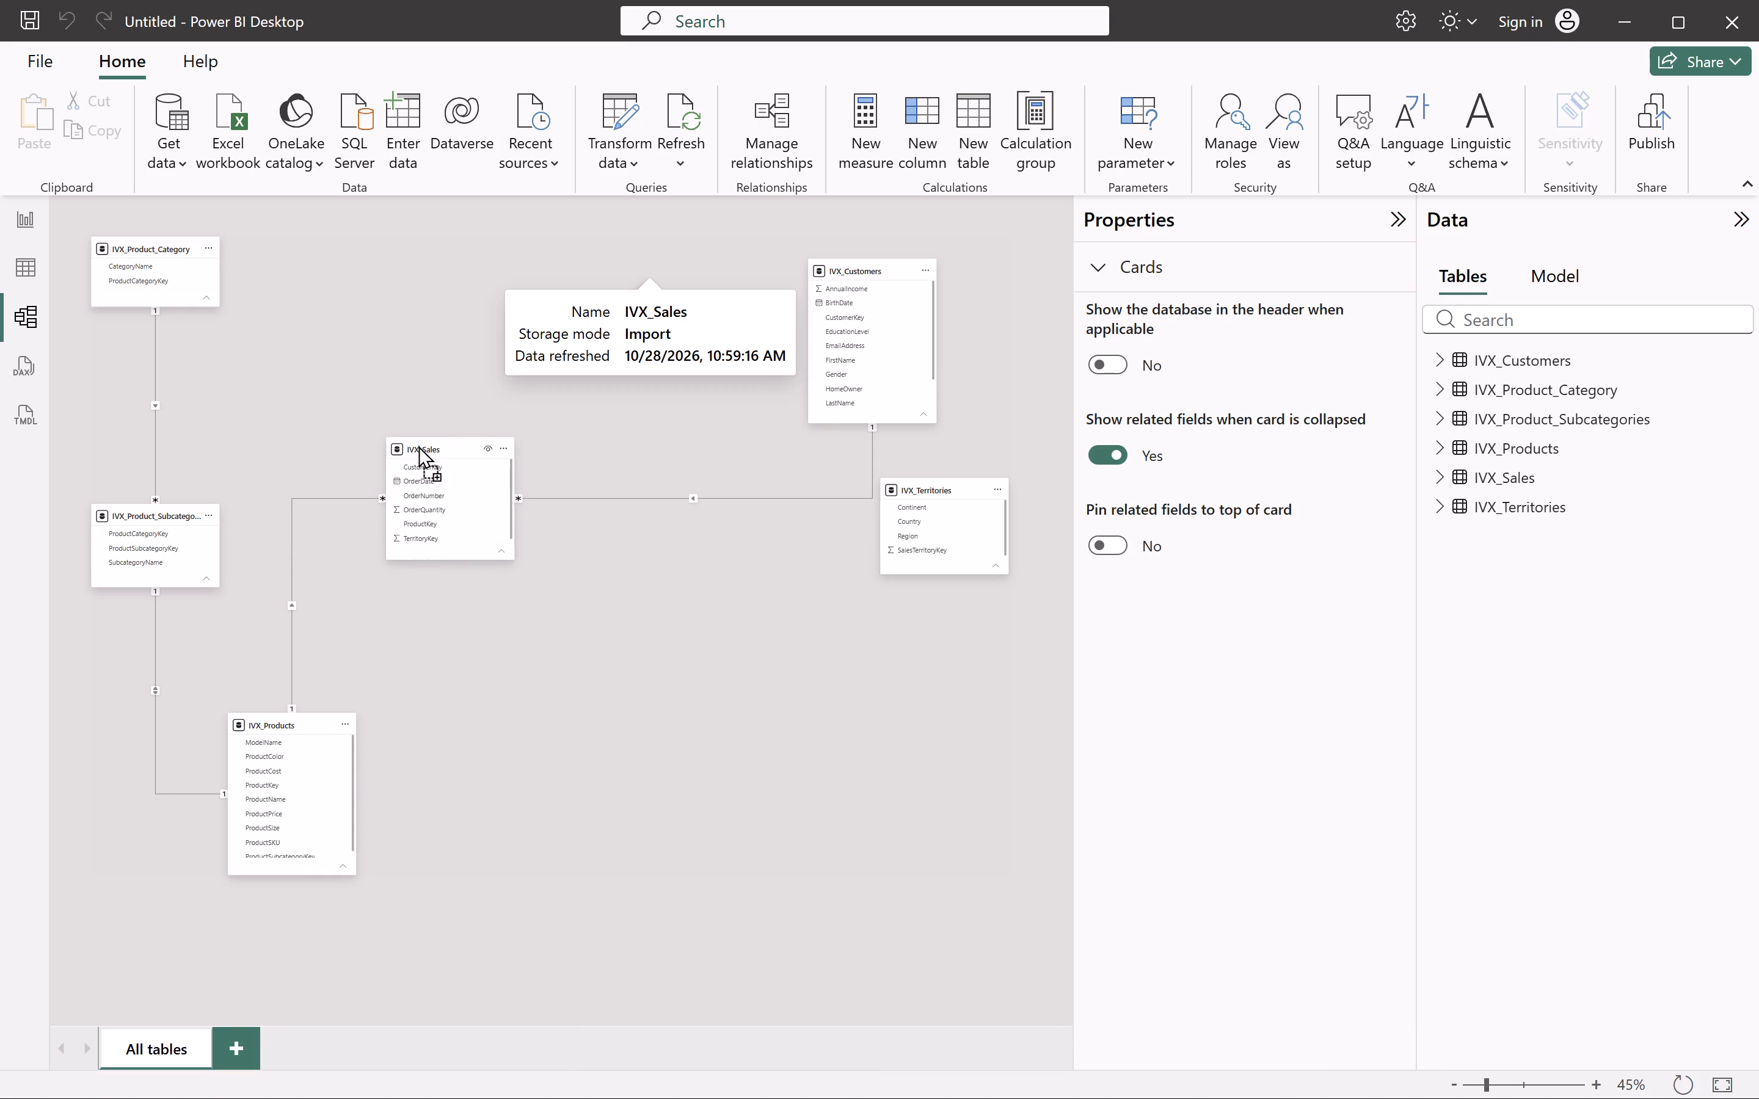
{"action": "left_click_drag", "start_coordinate": [418, 446], "coordinate": [435, 449]}
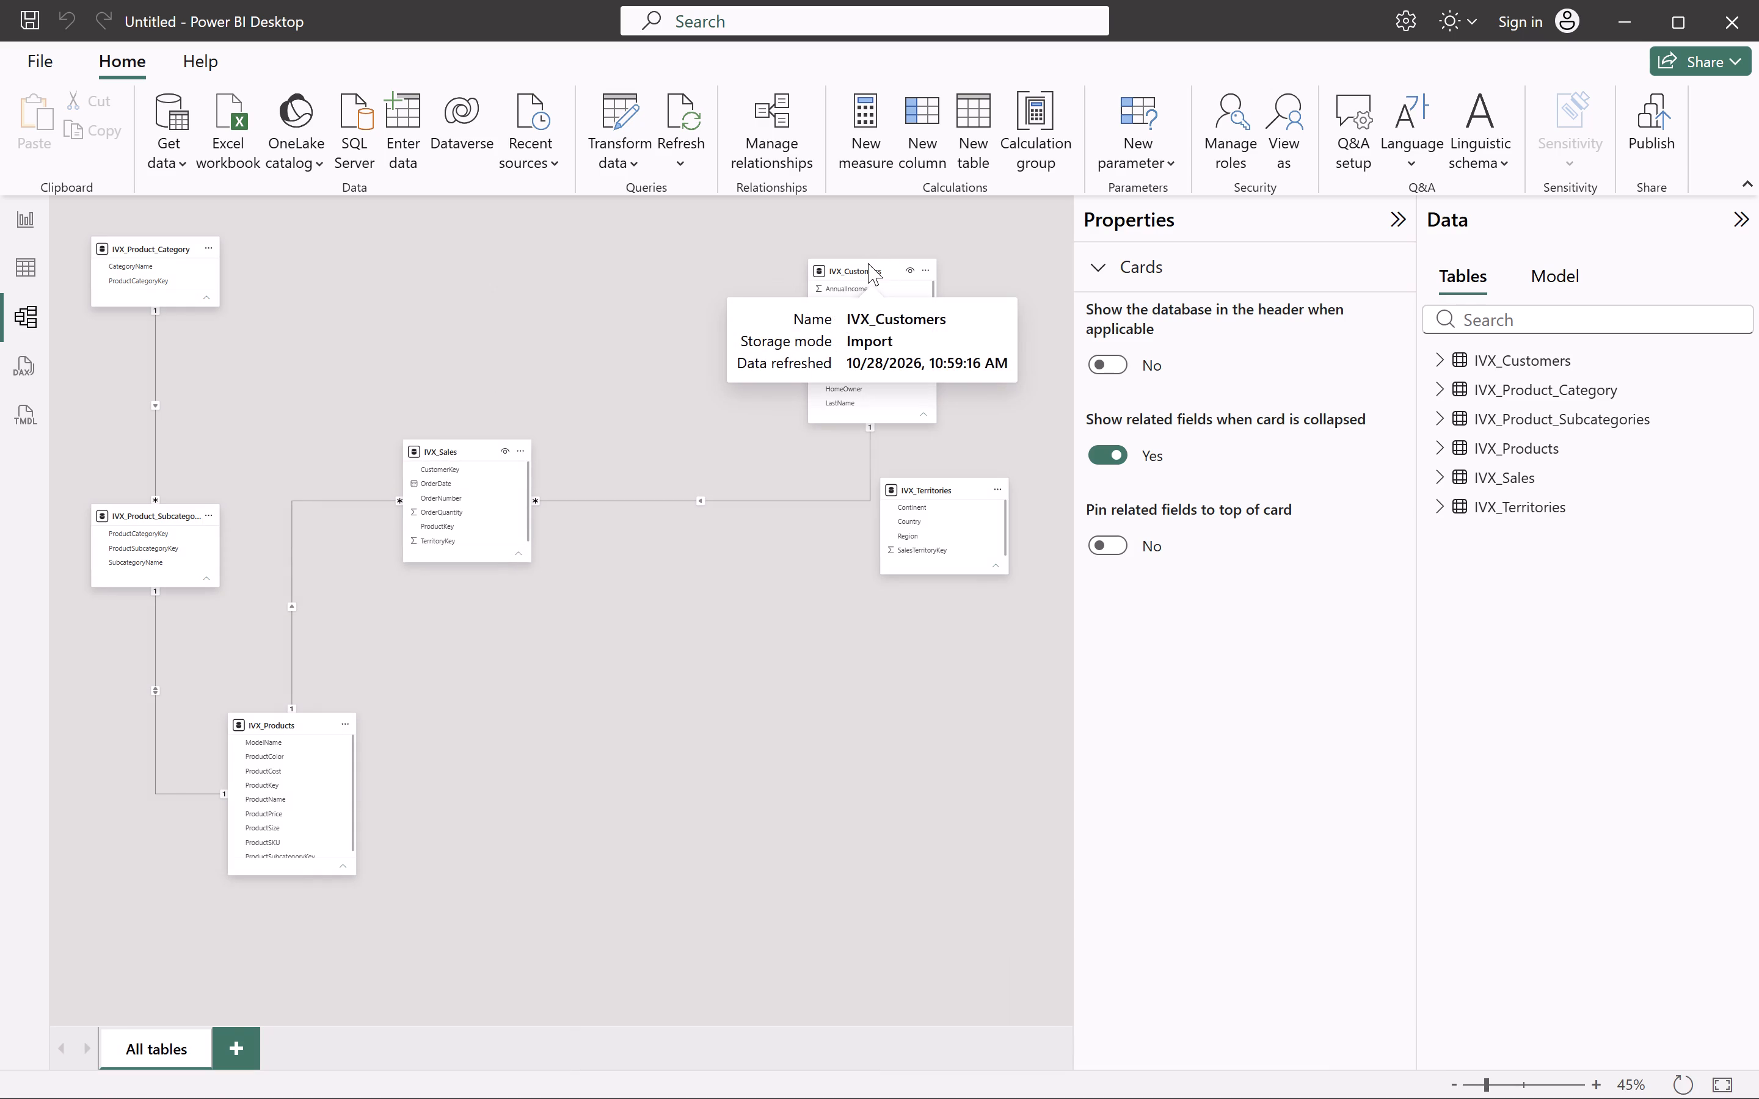
{"action": "left_click_drag", "start_coordinate": [873, 271], "coordinate": [398, 160]}
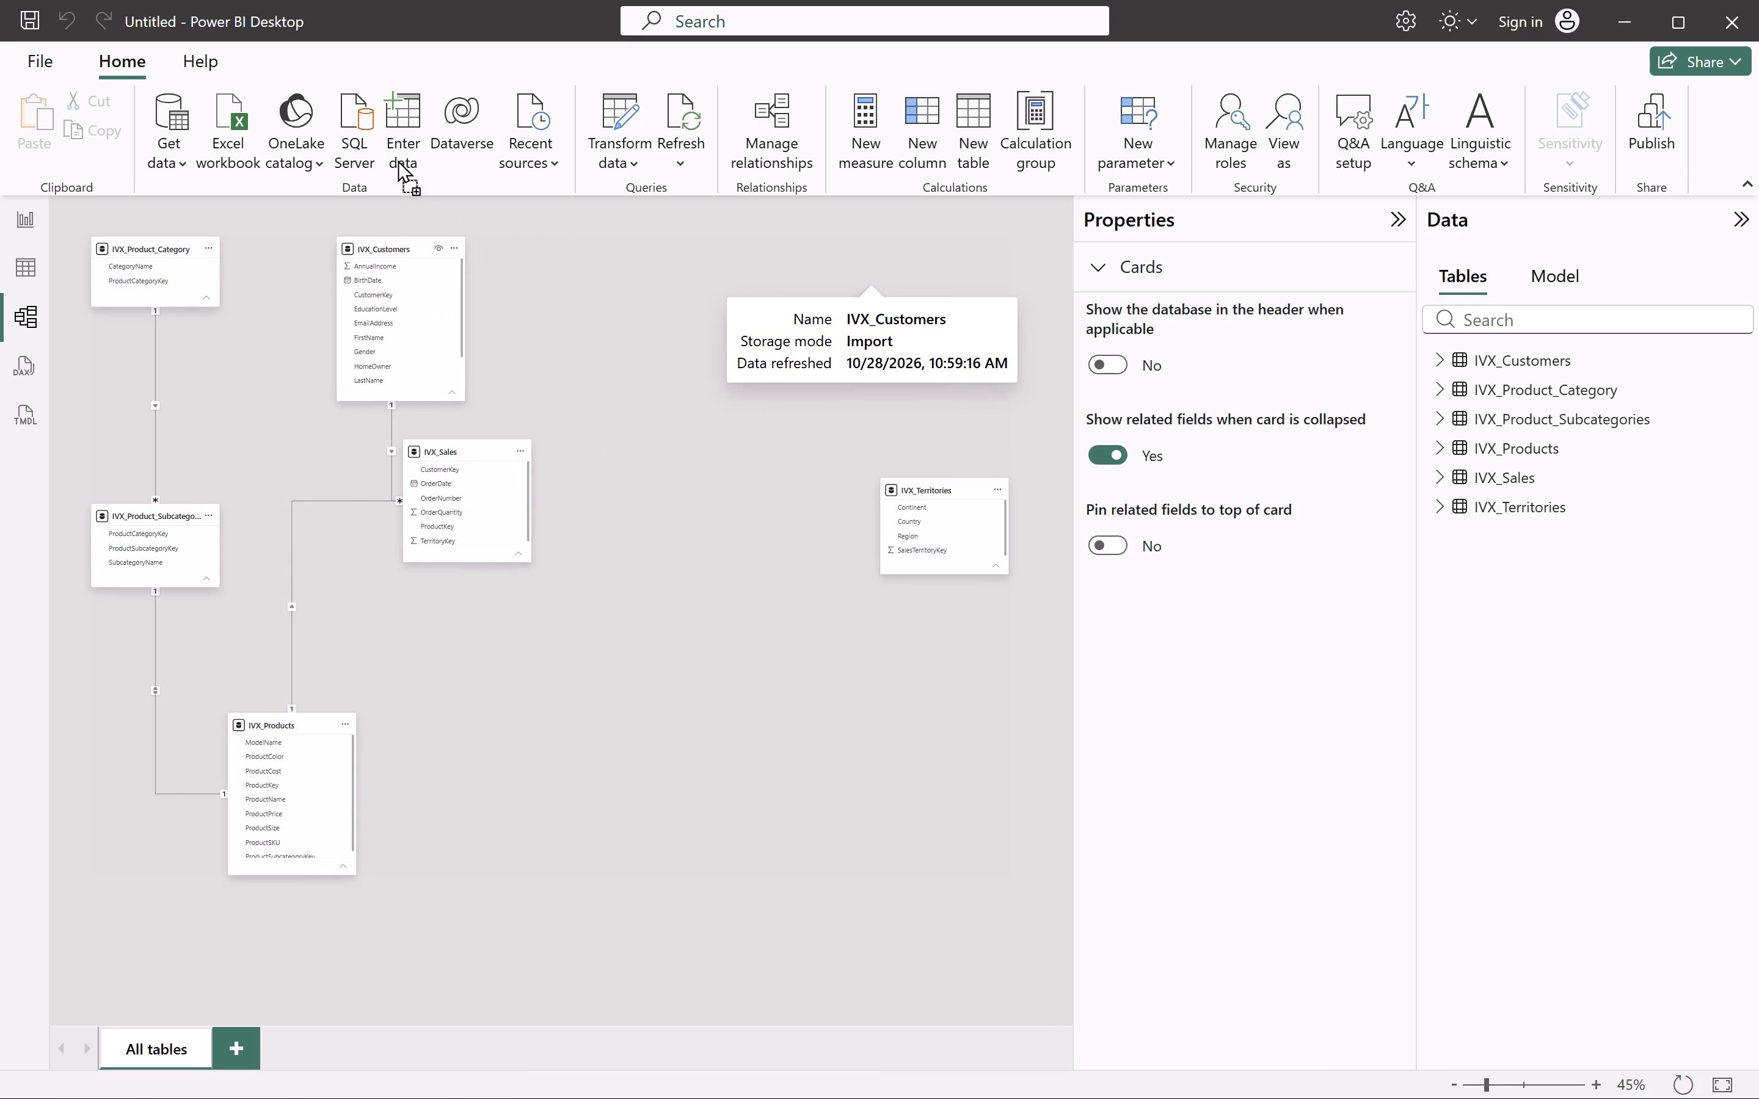
{"action": "left_click_drag", "start_coordinate": [398, 160], "coordinate": [470, 206]}
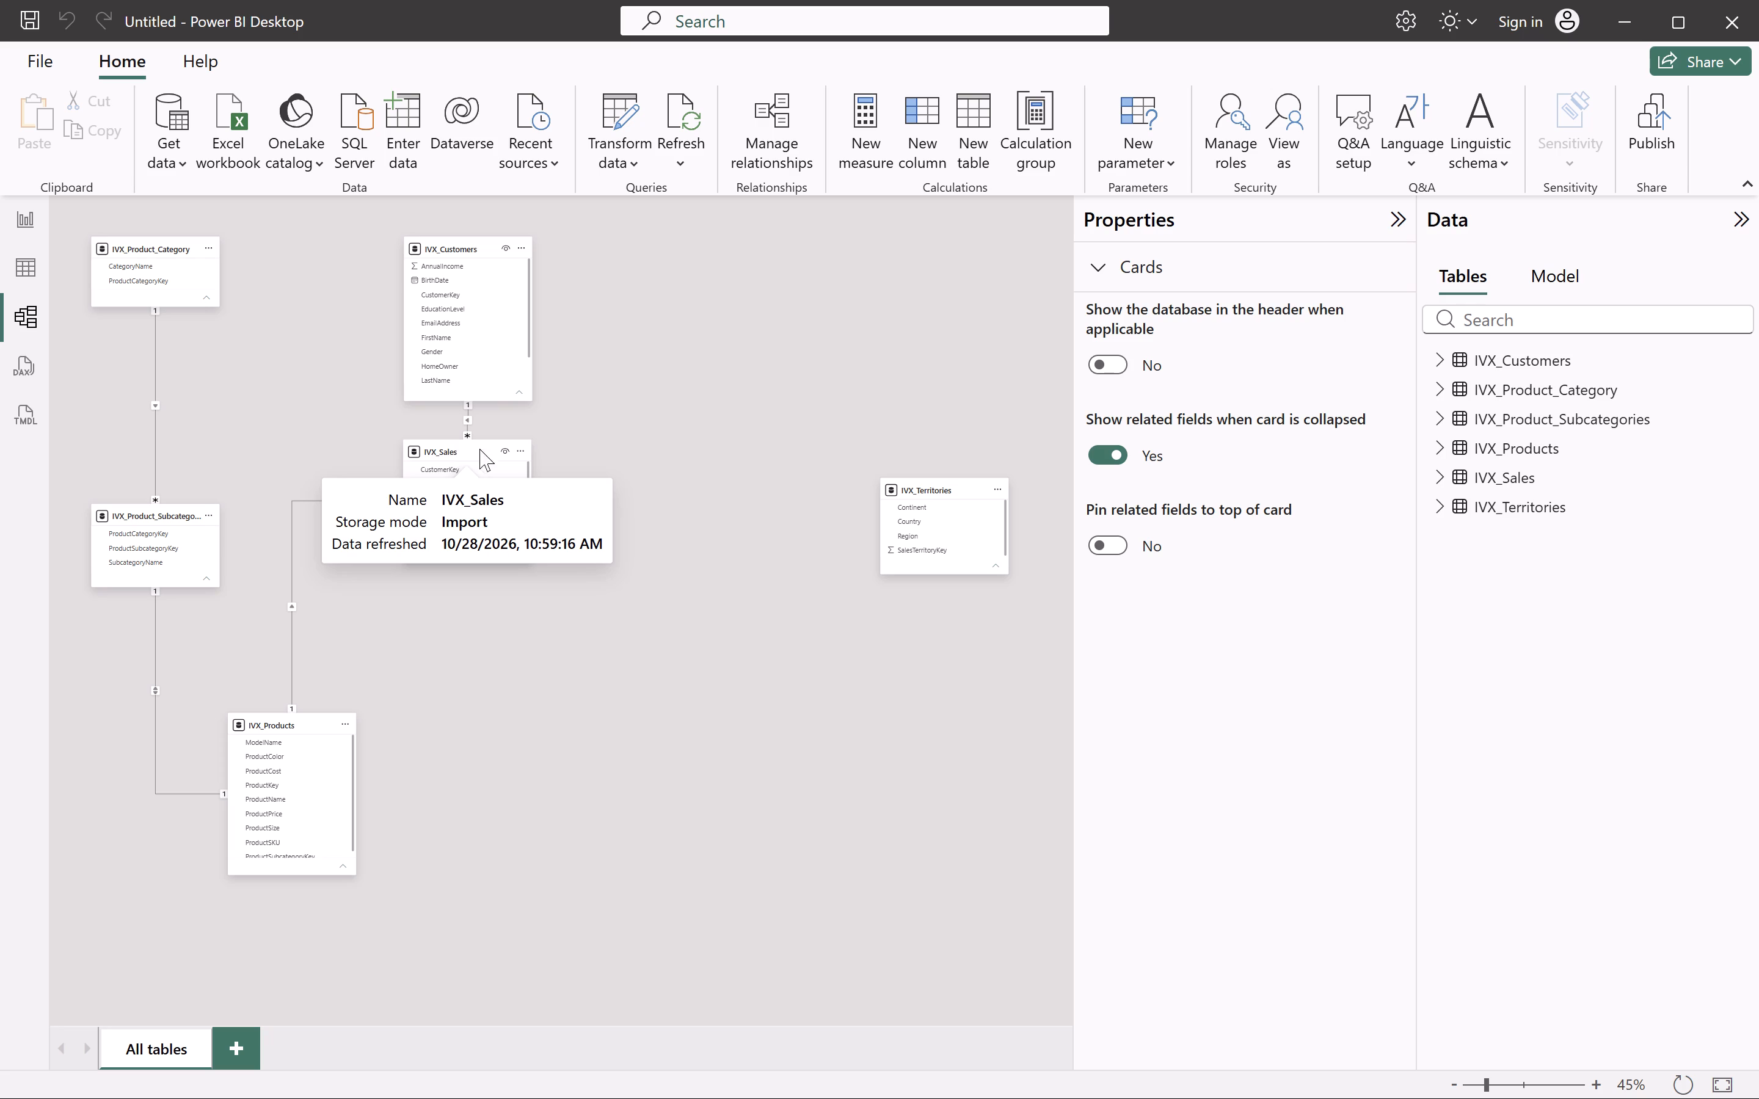
Move IVX_Sales beside IVX_Product_Subcategories and lower IVX_Products to widen the gap between it and IVX_Sales.
{"action": "left_click_drag", "start_coordinate": [426, 446], "coordinate": [440, 517]}
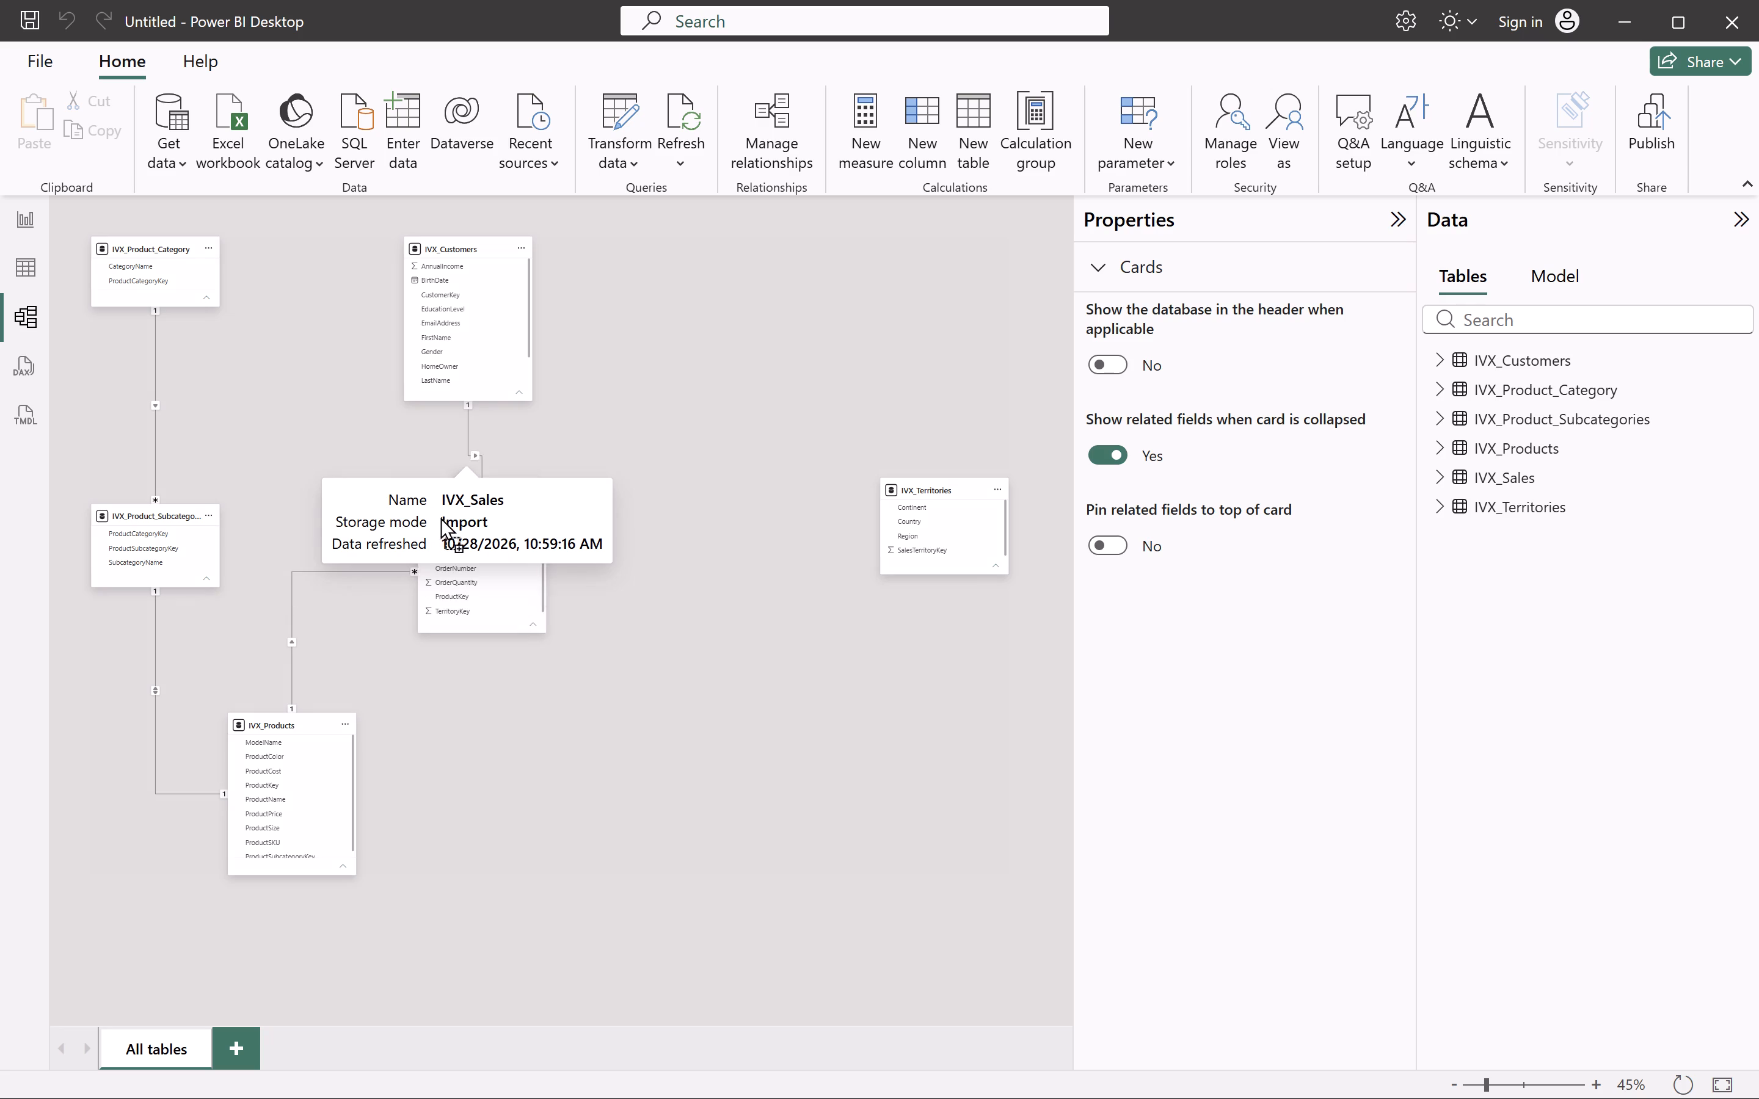
{"action": "left_click_drag", "start_coordinate": [440, 517], "coordinate": [296, 504]}
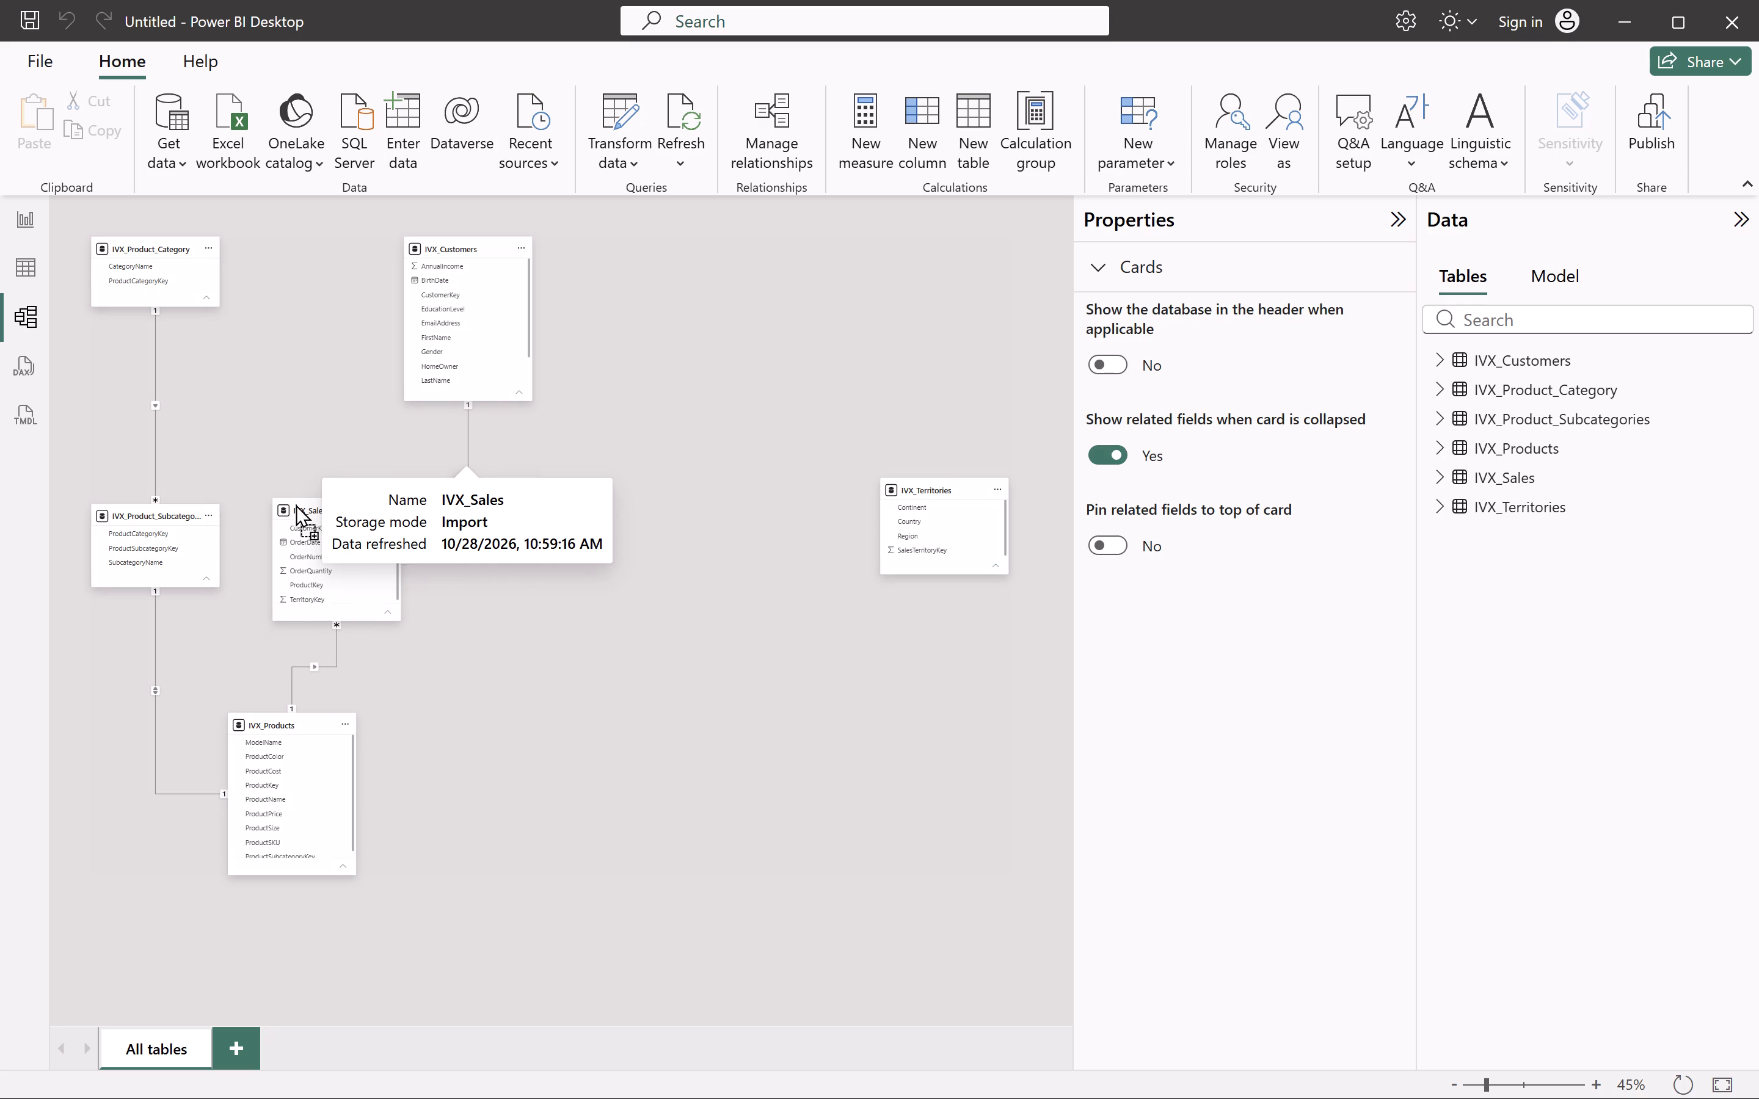
{"action": "left_click_drag", "start_coordinate": [296, 504], "coordinate": [296, 507]}
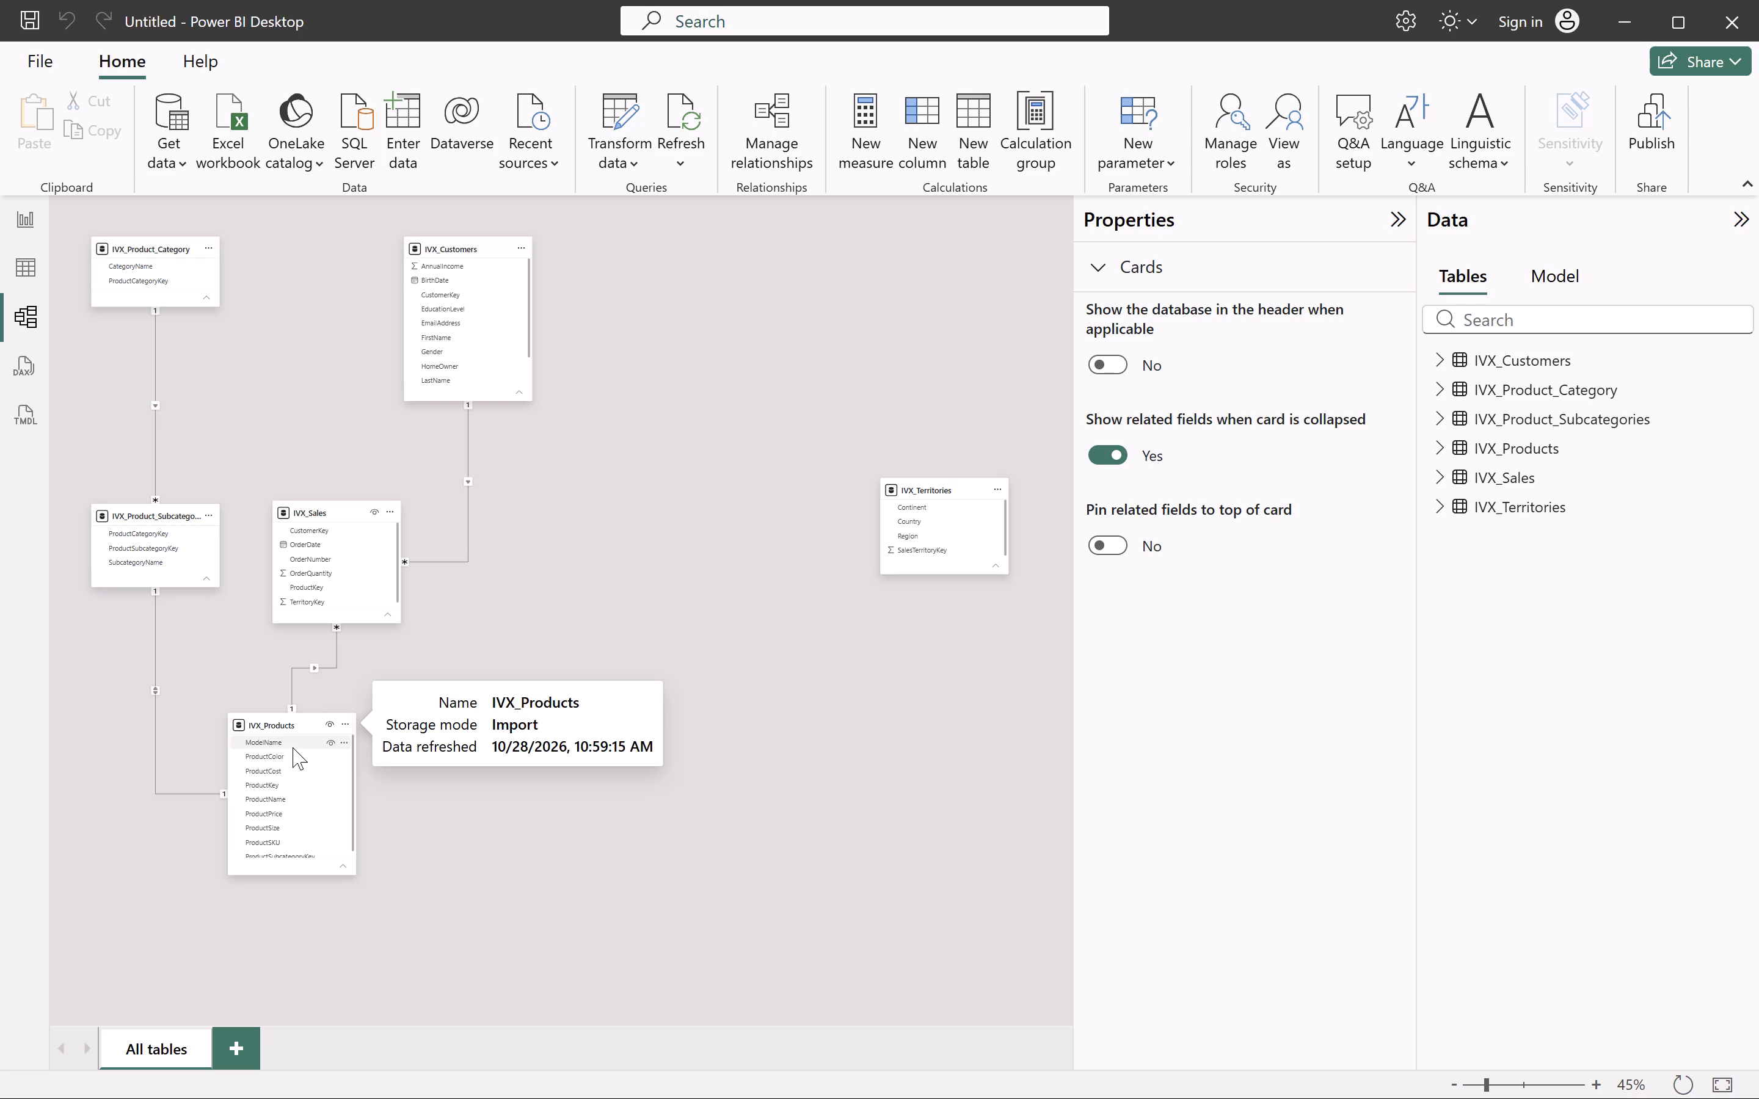
{"action": "left_click_drag", "start_coordinate": [263, 725], "coordinate": [206, 807]}
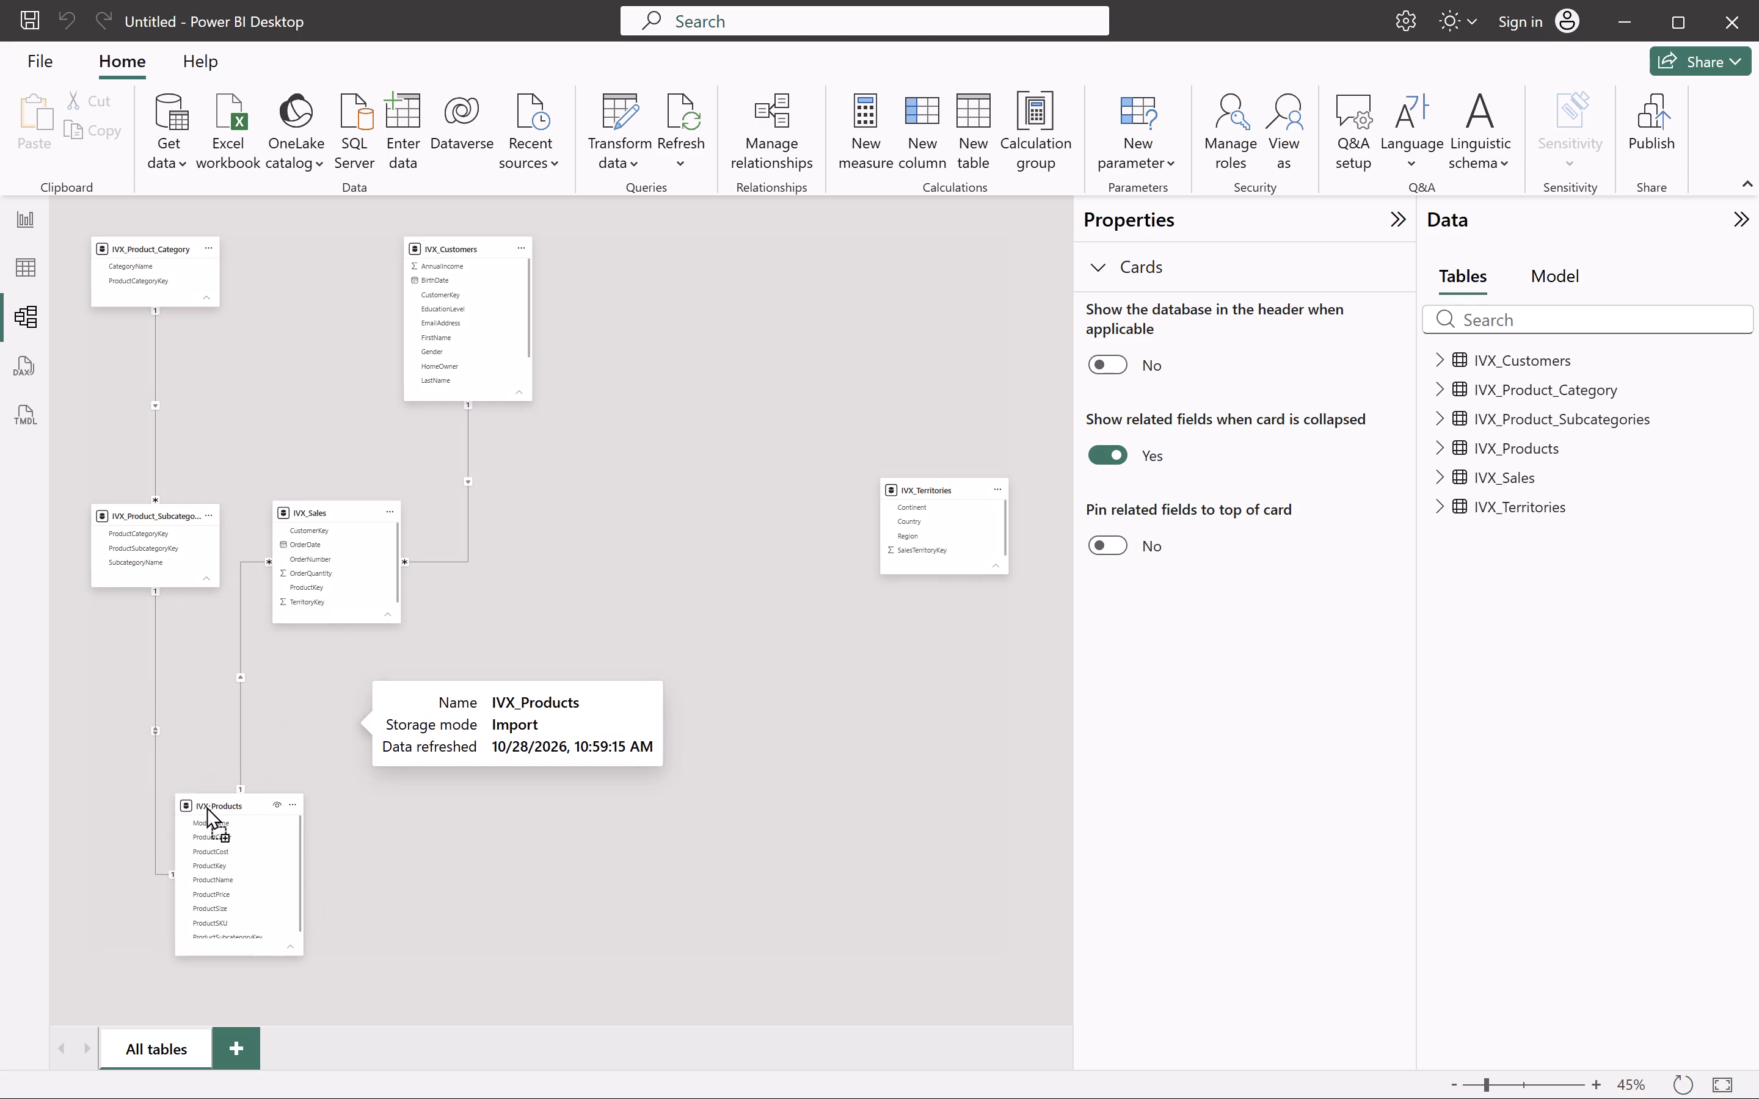
{"action": "left_click_drag", "start_coordinate": [206, 807], "coordinate": [230, 829]}
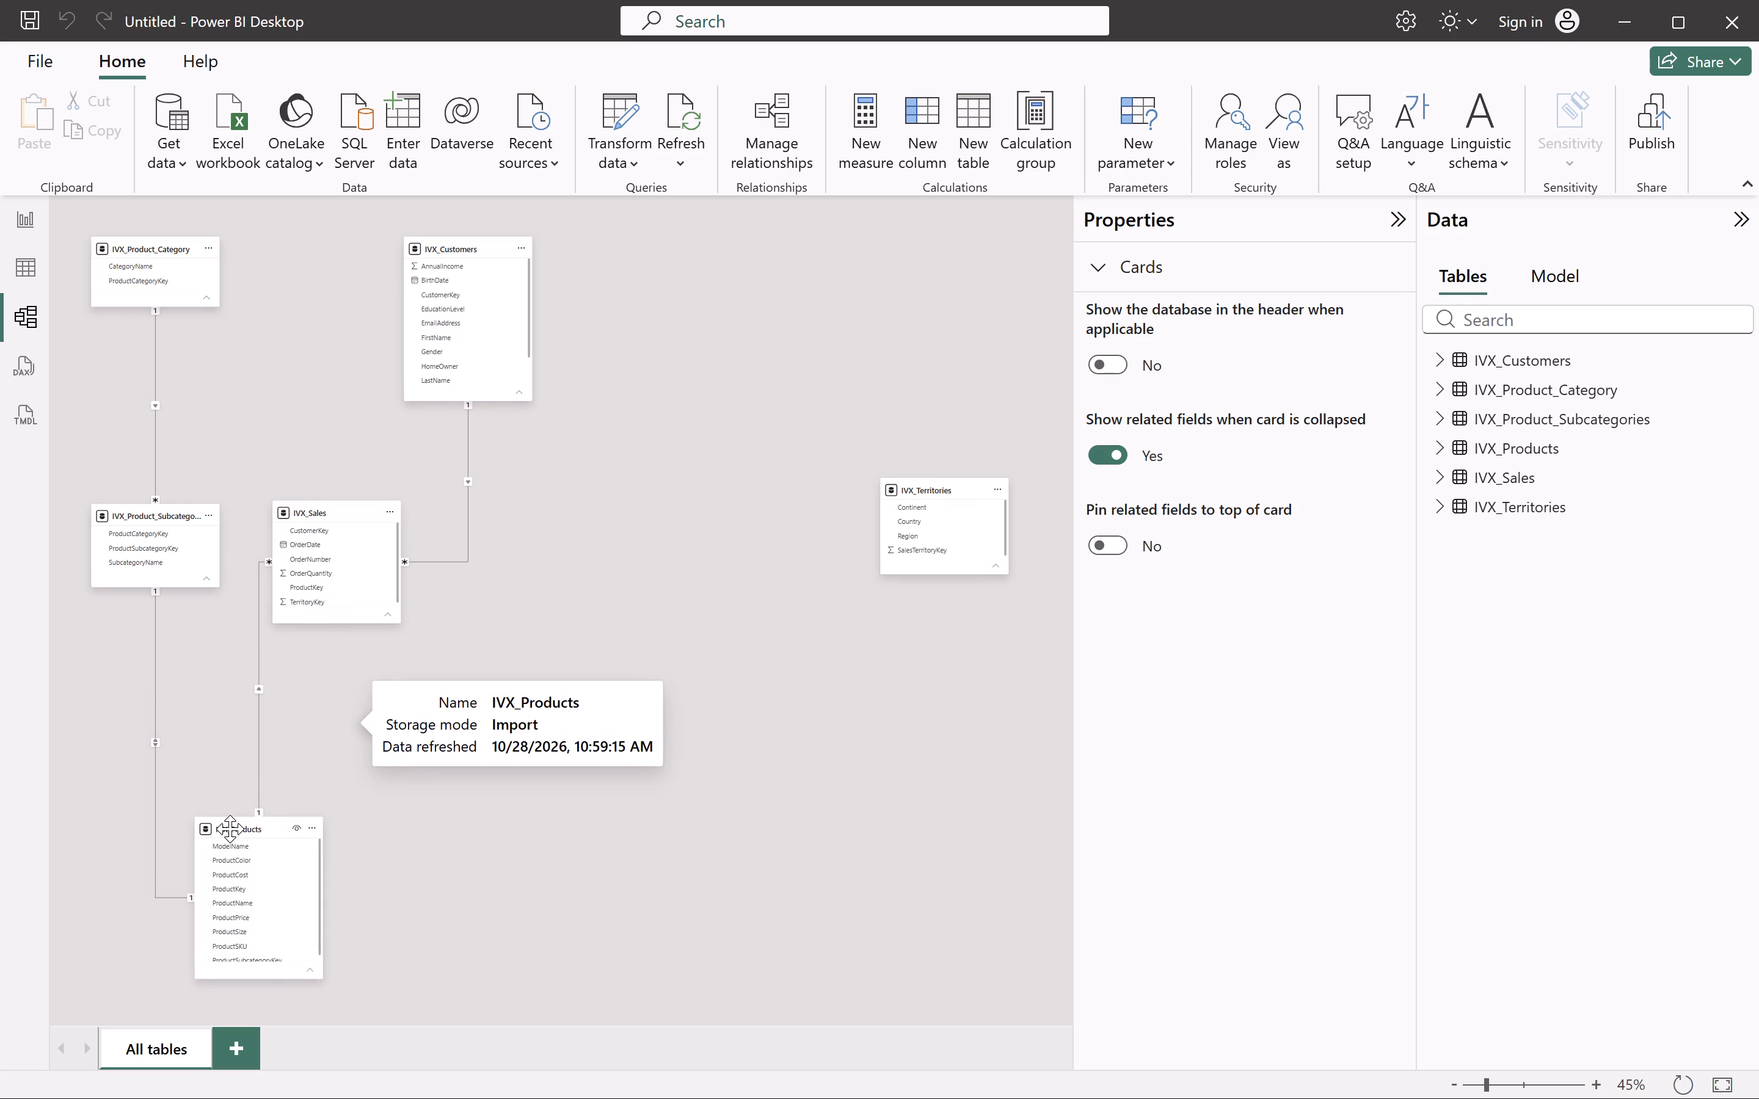
{"action": "scroll", "coordinate": [554, 579], "scroll_direction": "up", "scroll_amount": 1}
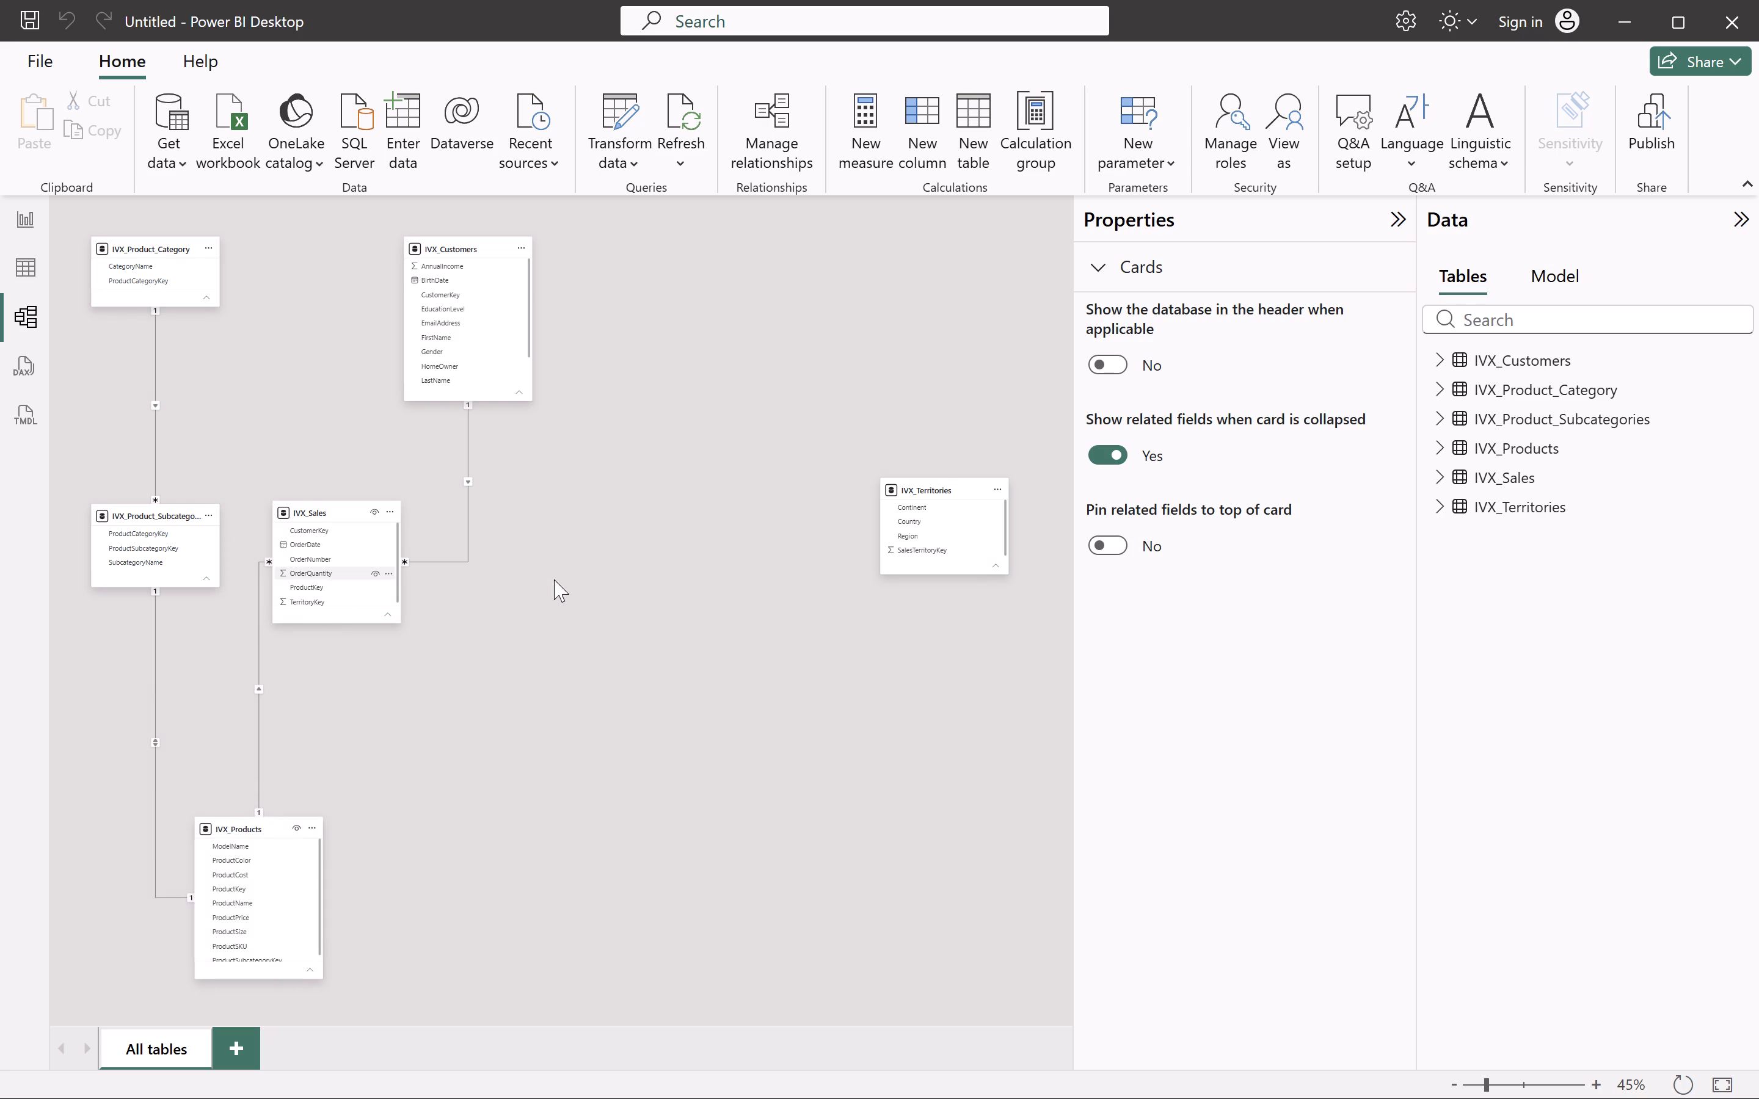
{"action": "scroll", "coordinate": [554, 579], "scroll_direction": "up", "scroll_amount": 1}
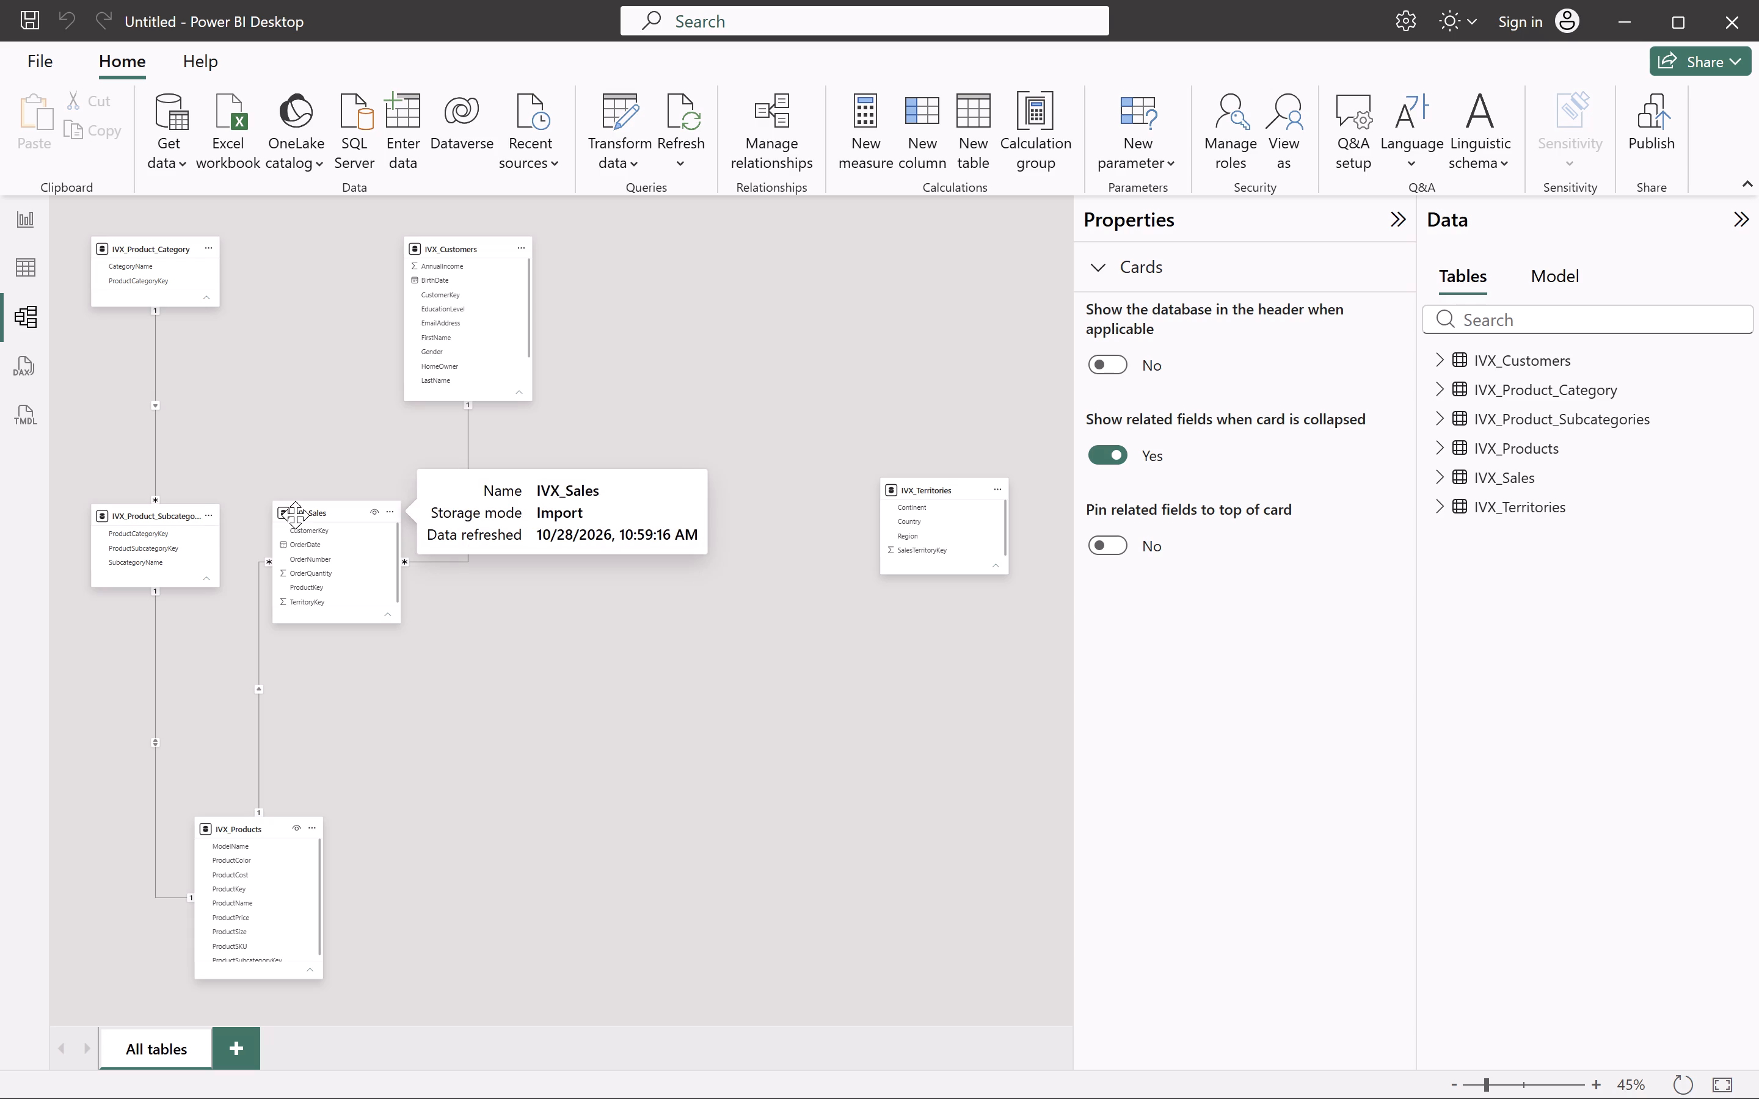
Reposition the IVX_Sales card between IVX_Customers above and IVX_Products below, then deselect it.
{"action": "left_click_drag", "start_coordinate": [295, 515], "coordinate": [752, 869]}
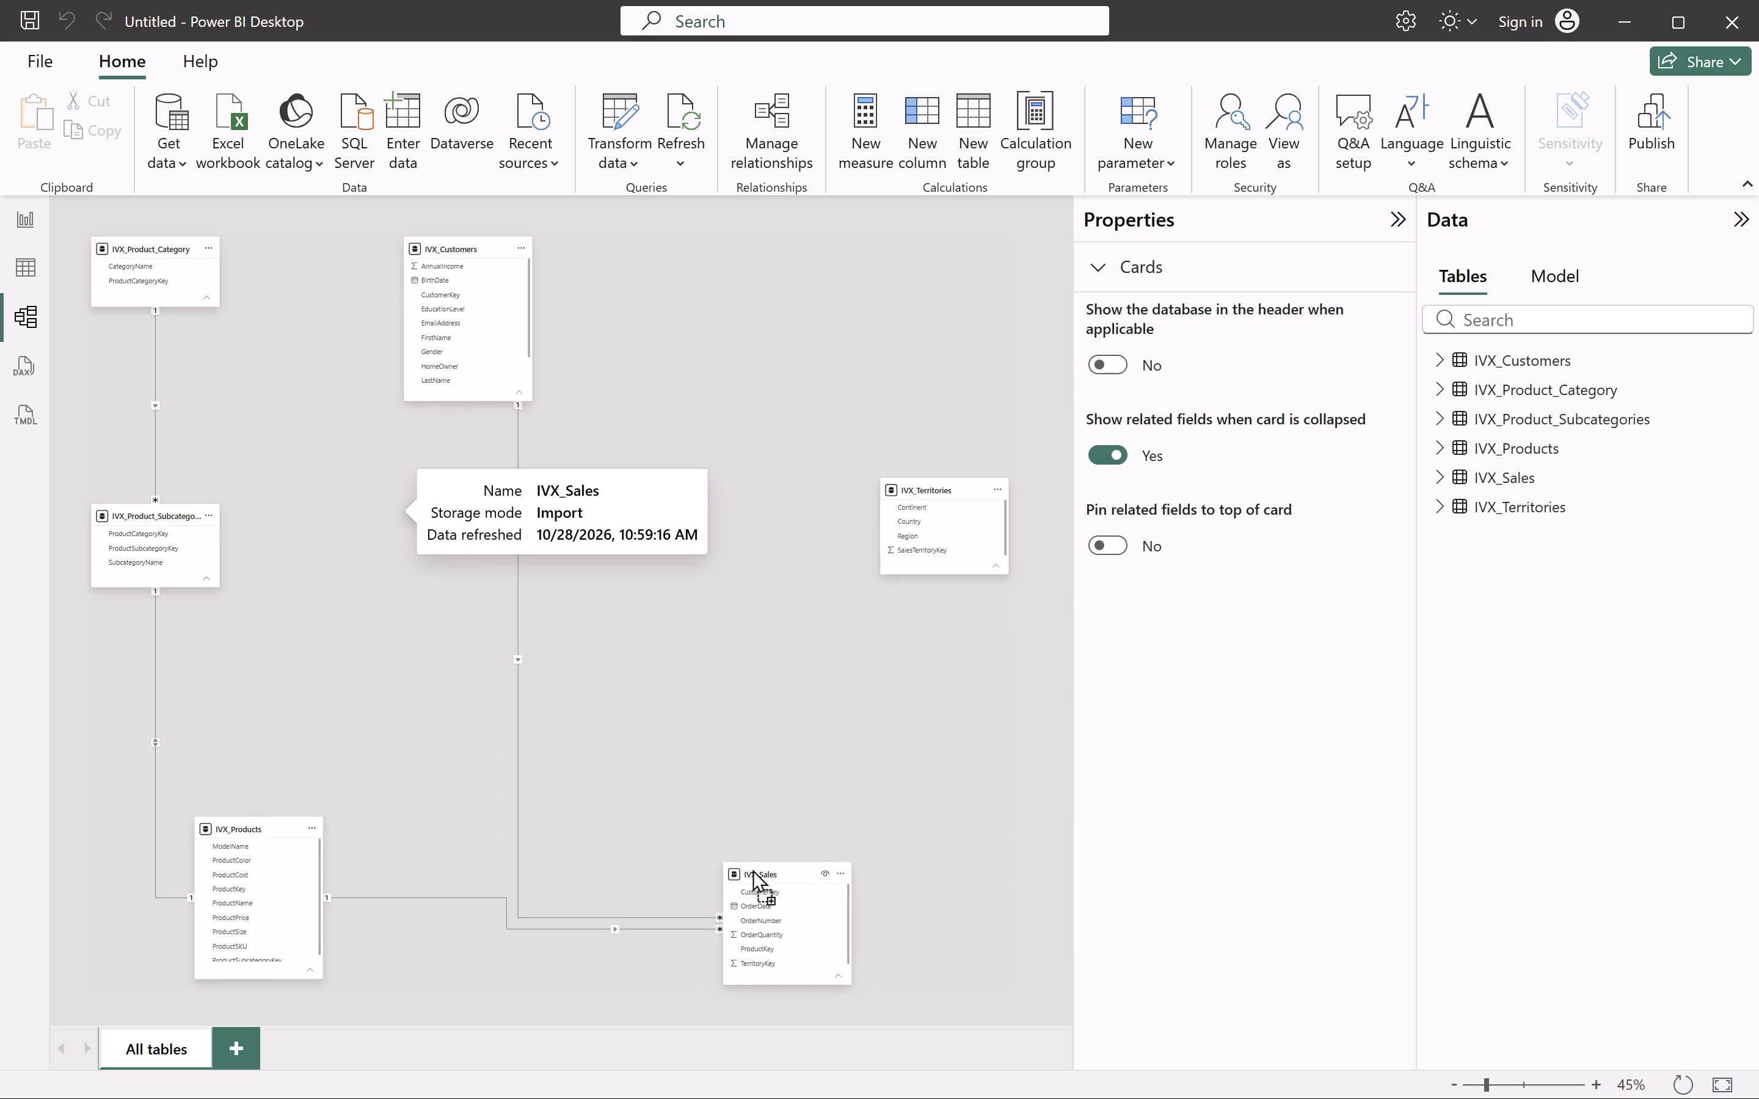
{"action": "left_click_drag", "start_coordinate": [752, 869], "coordinate": [773, 845]}
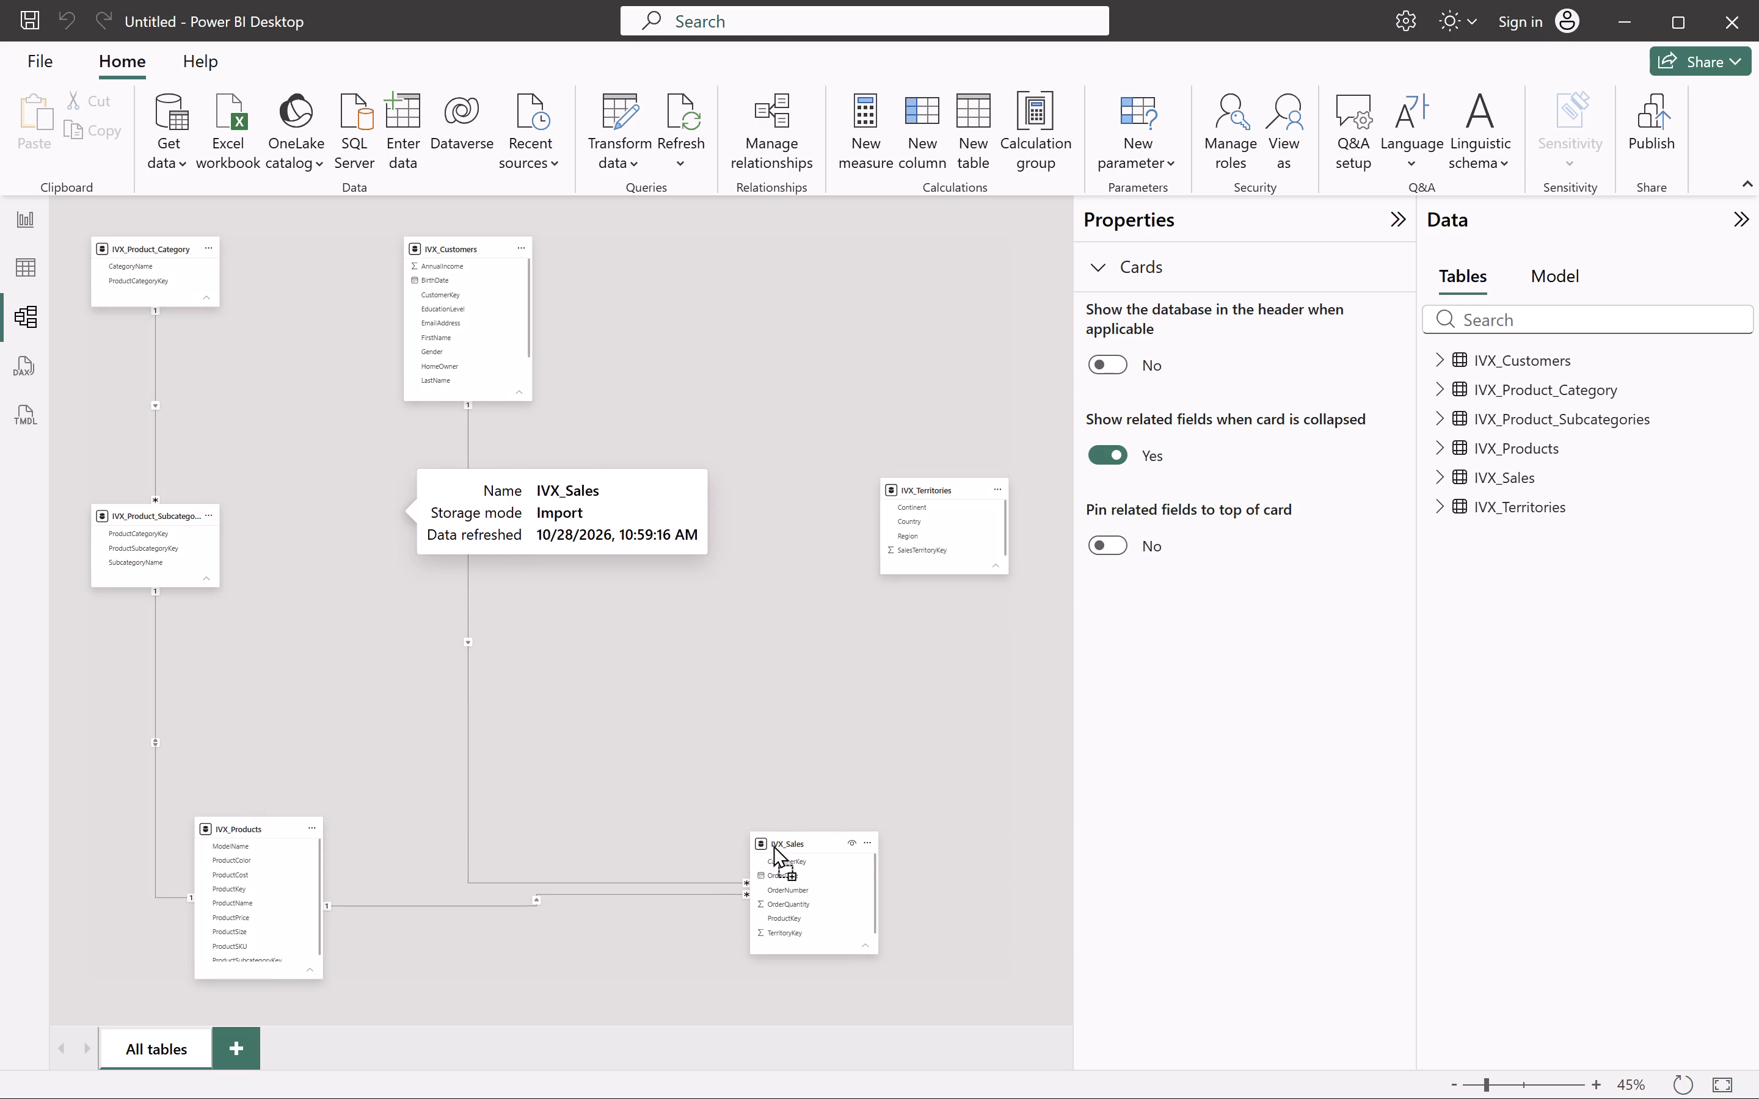
{"action": "left_click_drag", "start_coordinate": [773, 845], "coordinate": [710, 856]}
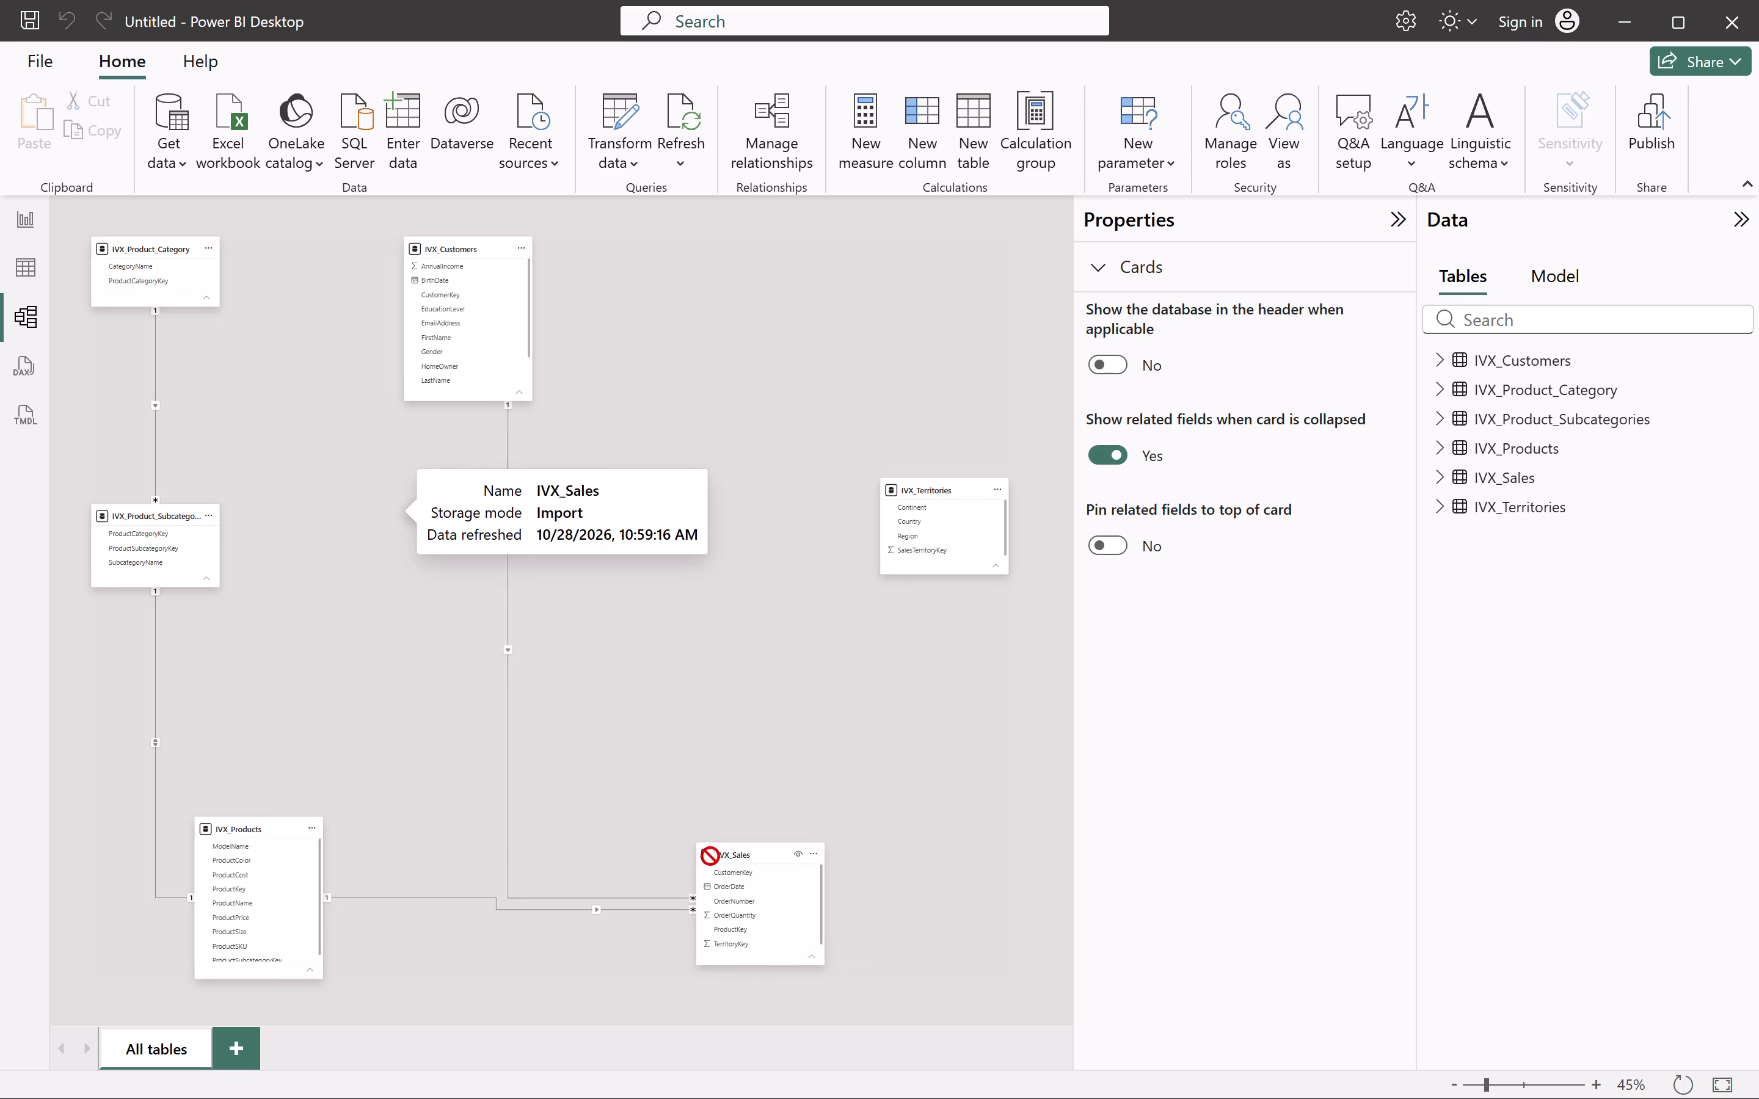
{"action": "left_click_drag", "start_coordinate": [710, 856], "coordinate": [548, 852]}
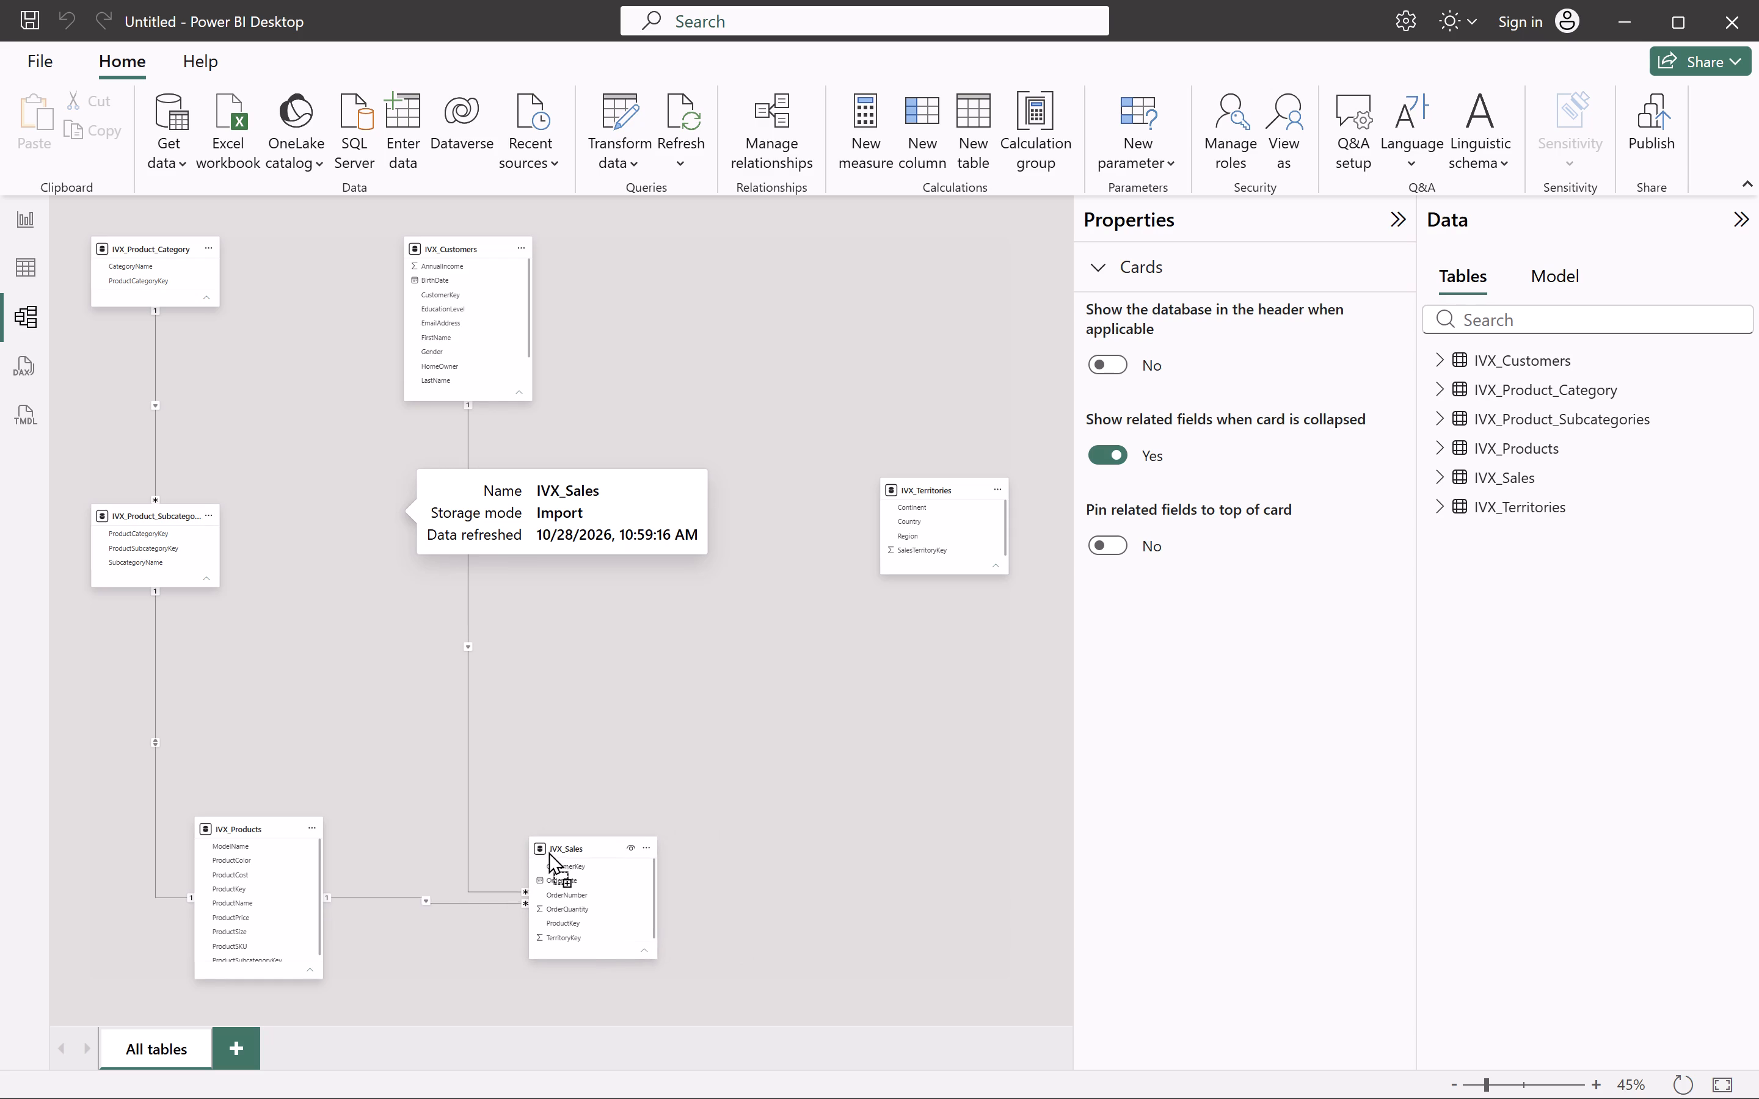
{"action": "left_click_drag", "start_coordinate": [548, 852], "coordinate": [526, 836]}
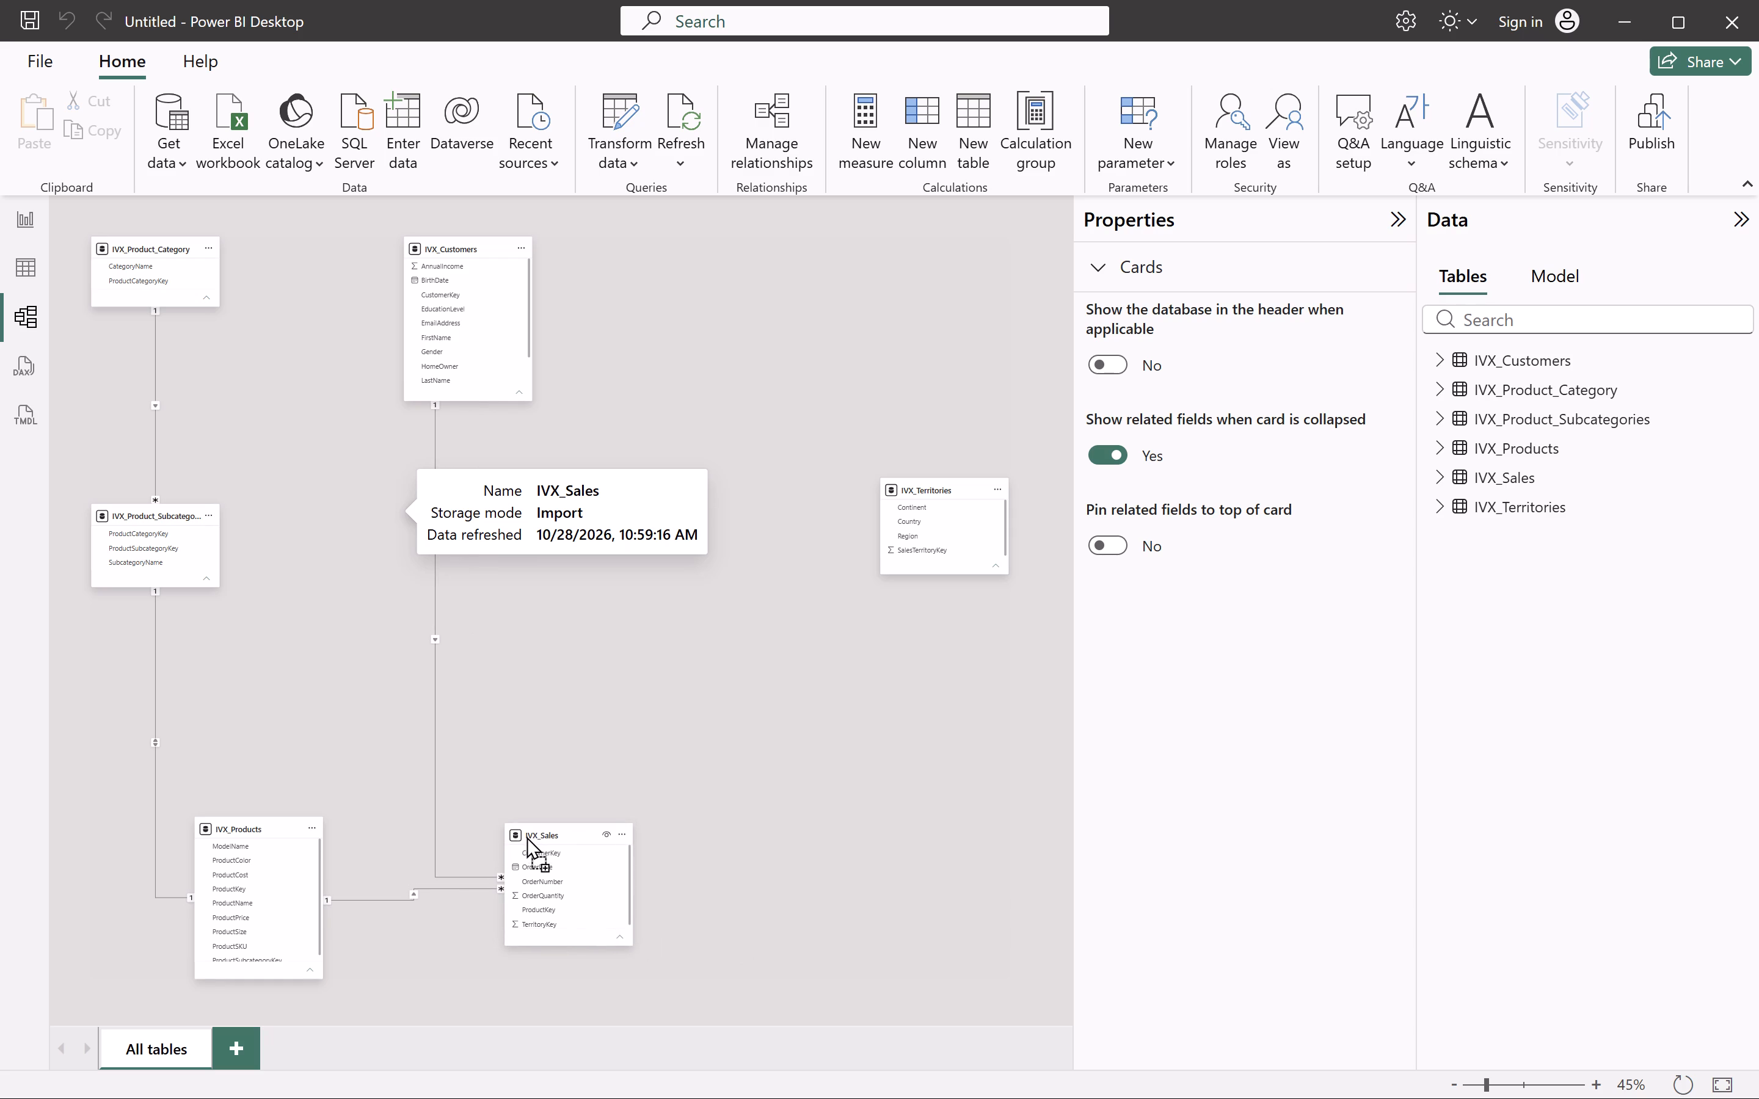
{"action": "left_click_drag", "start_coordinate": [526, 836], "coordinate": [531, 833]}
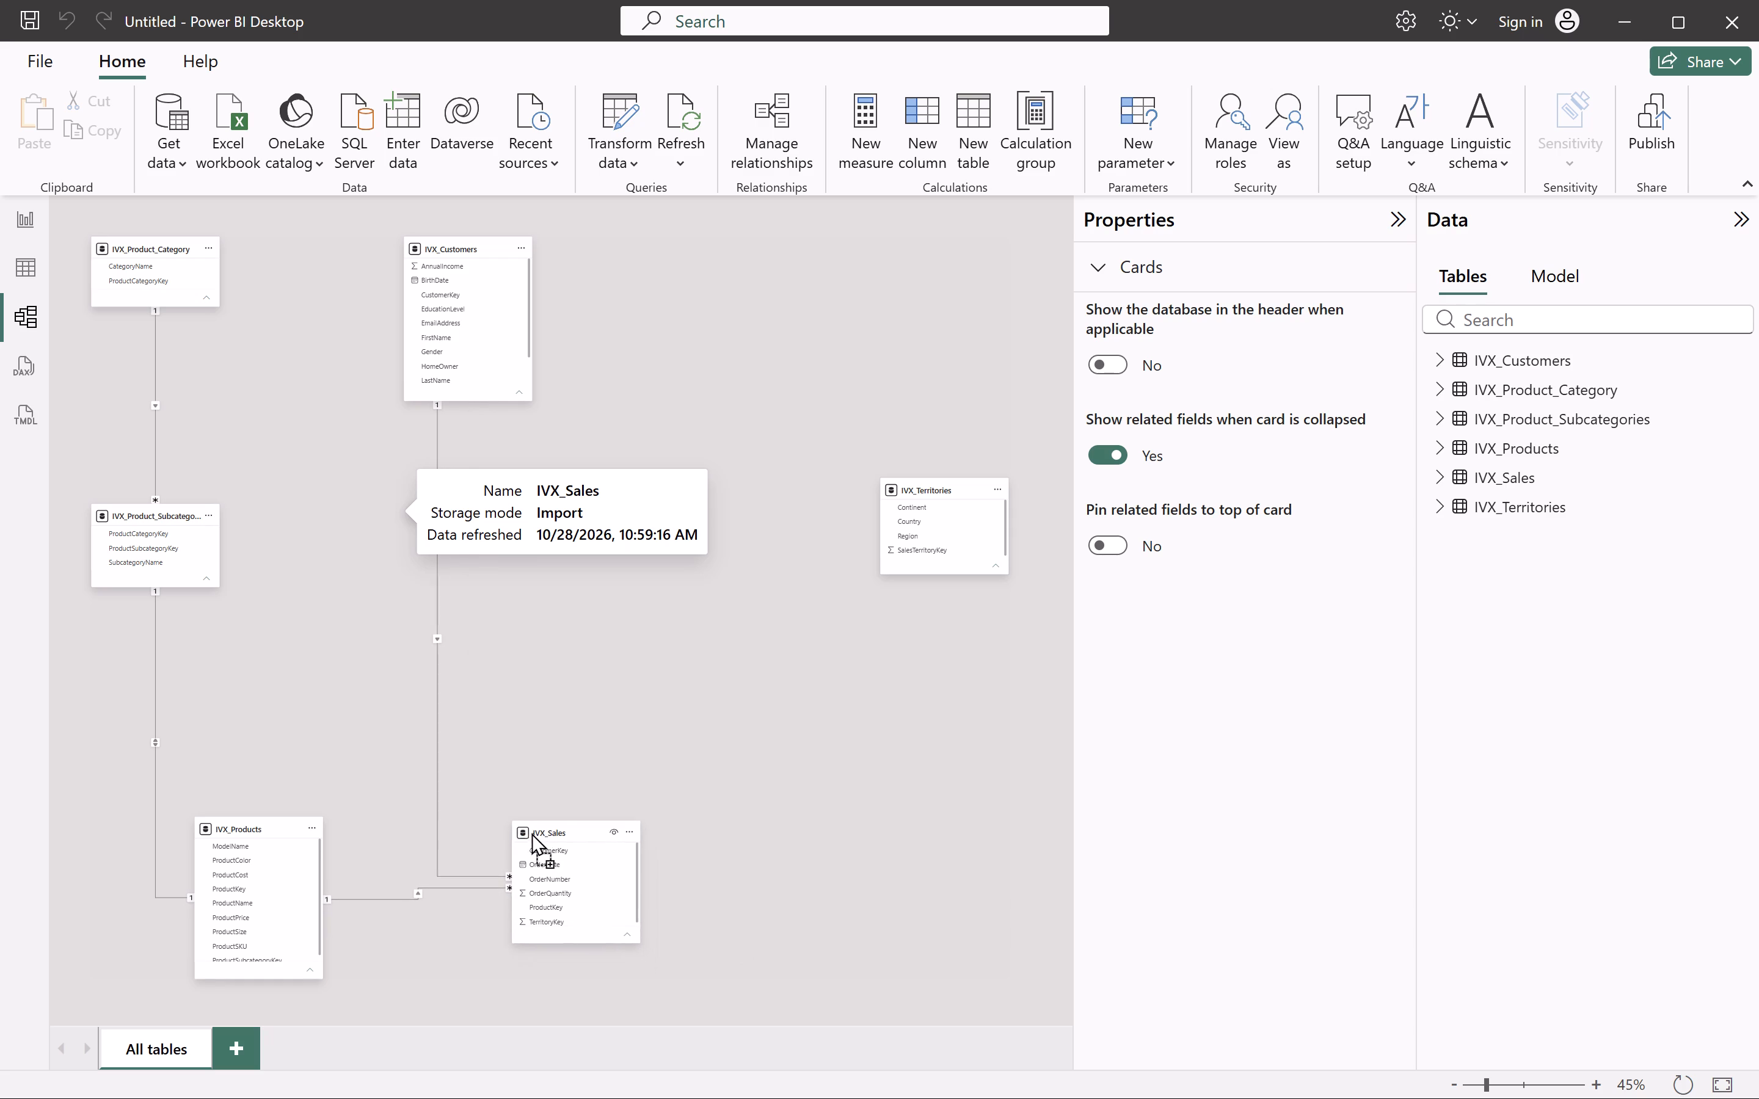
{"action": "left_click_drag", "start_coordinate": [531, 833], "coordinate": [578, 961]}
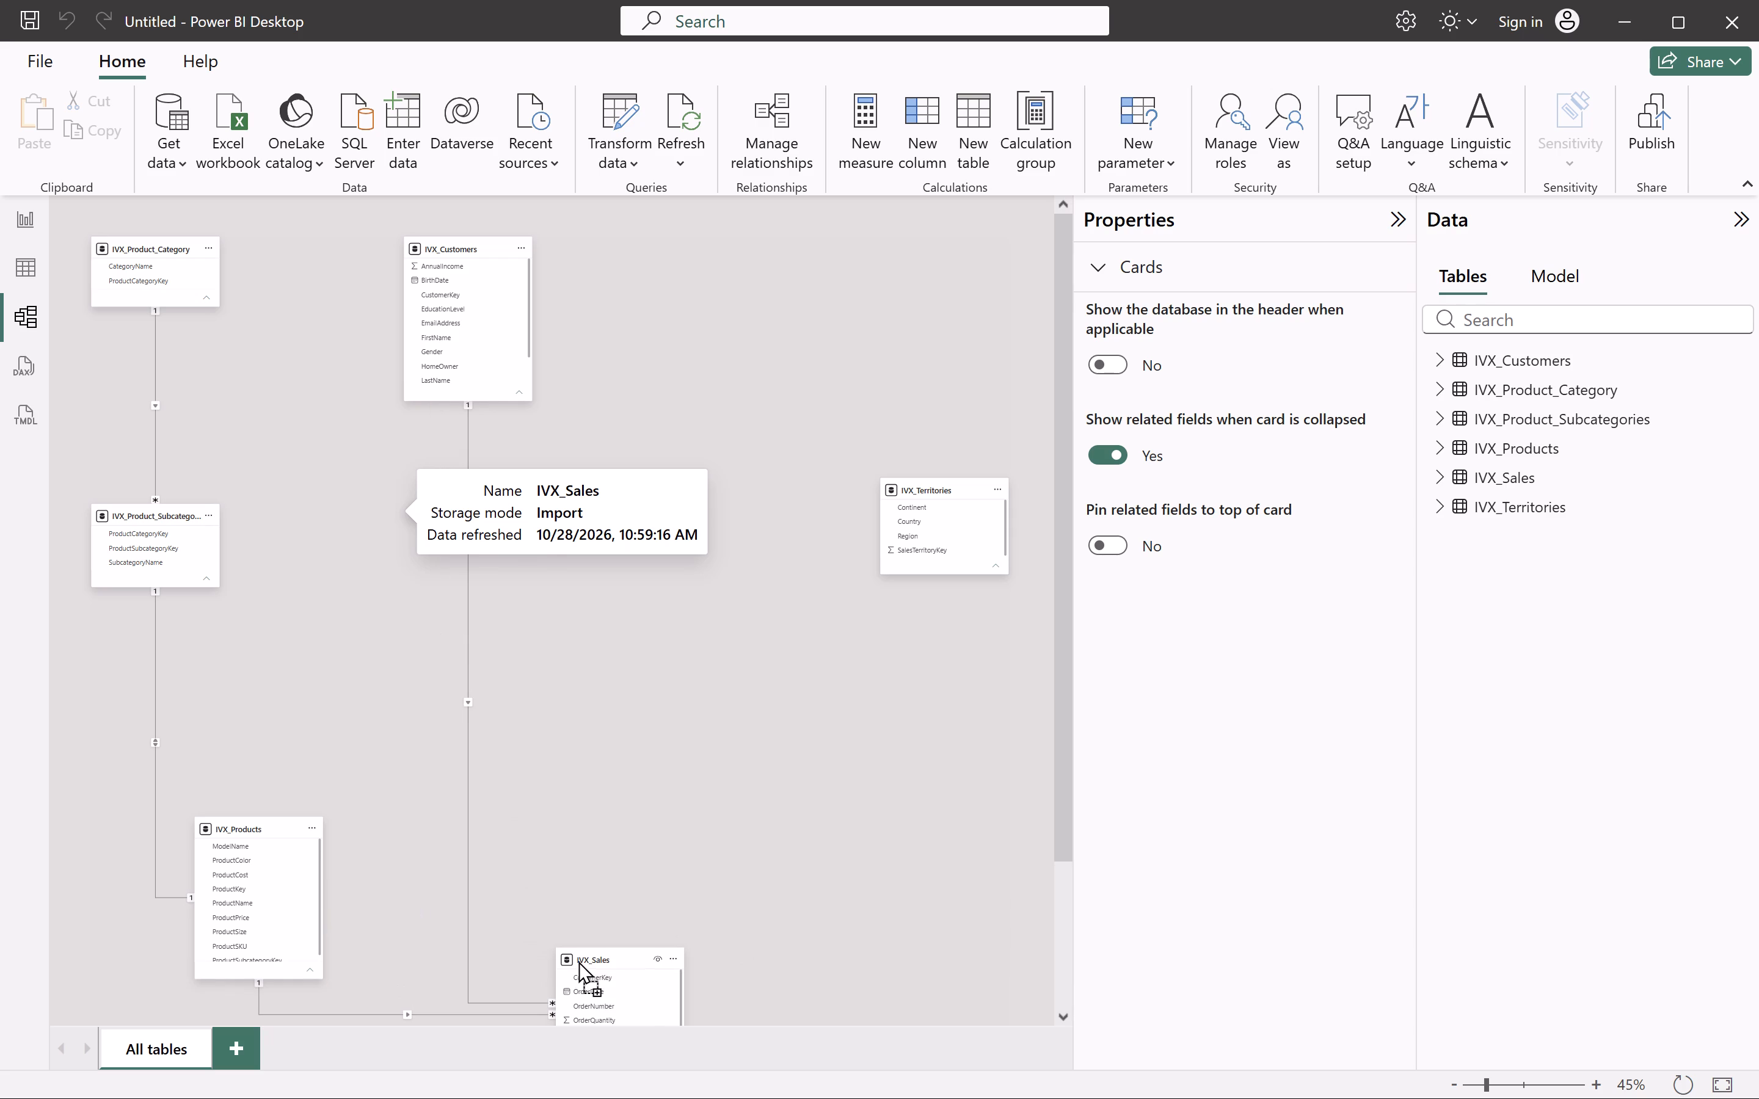
{"action": "left_click_drag", "start_coordinate": [578, 961], "coordinate": [372, 612]}
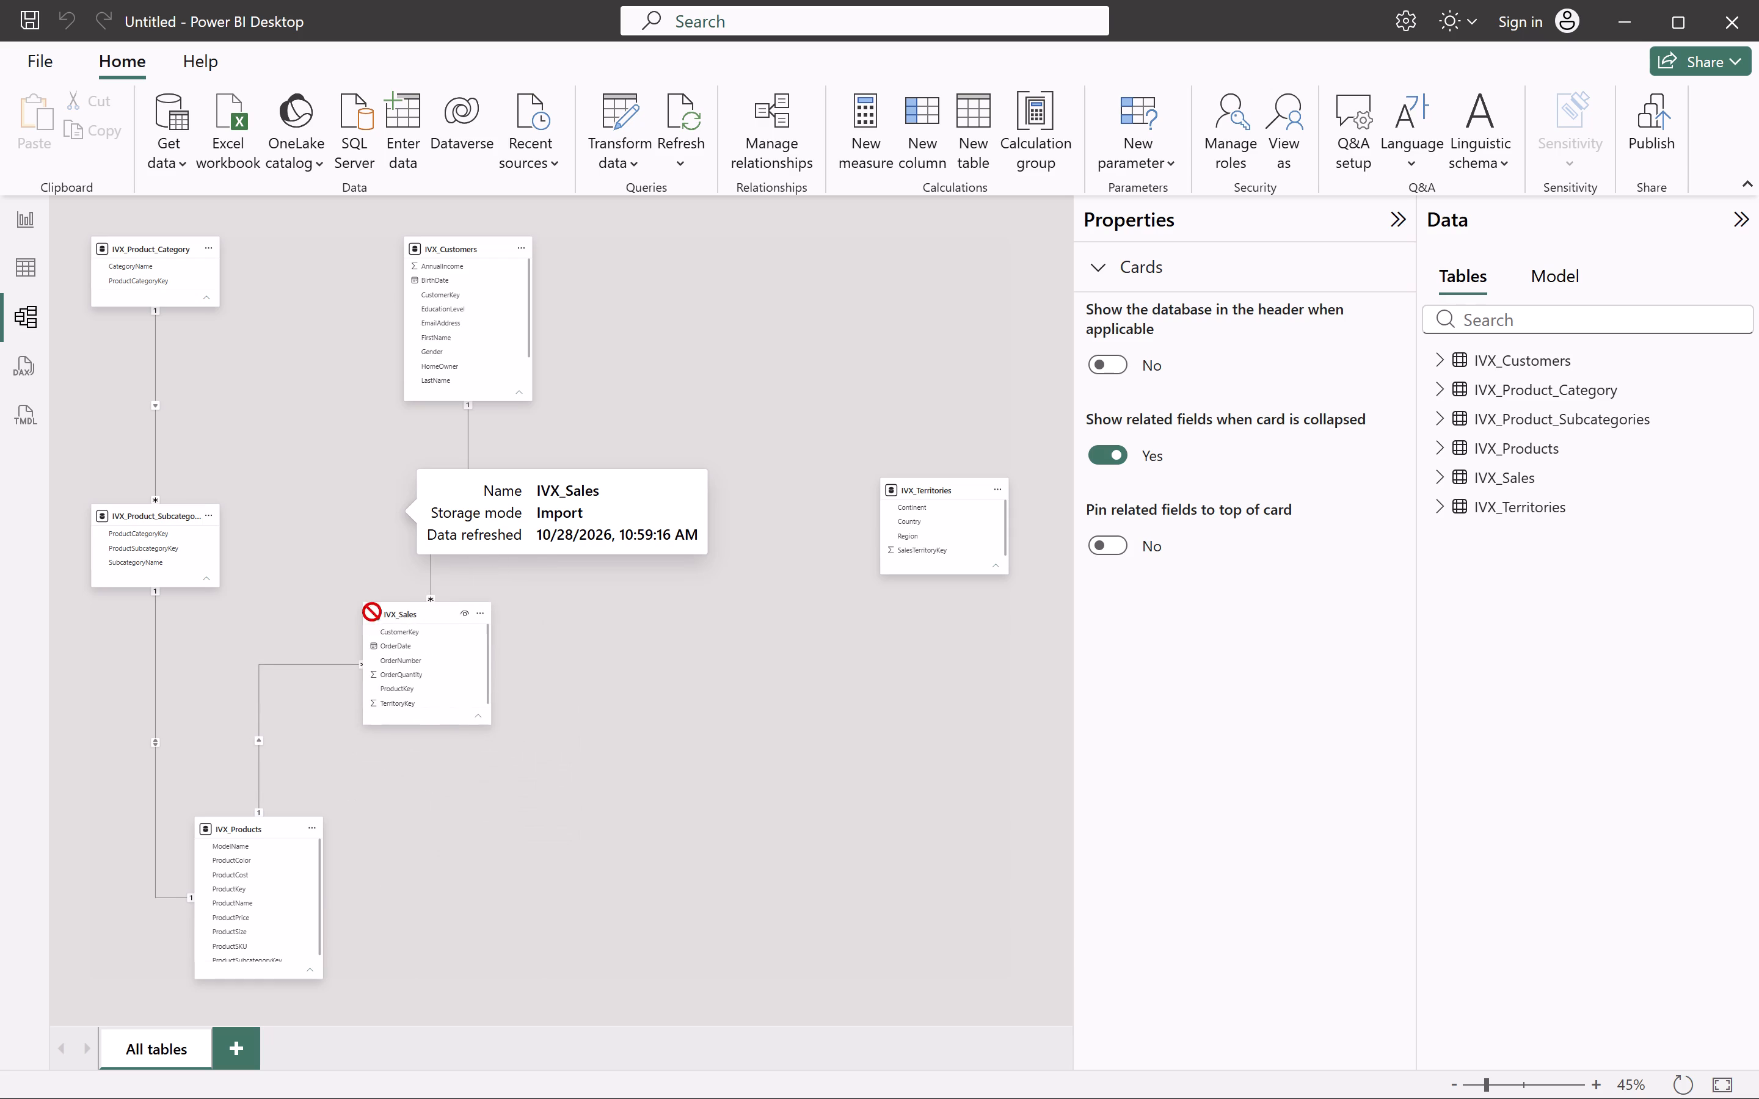
{"action": "left_click_drag", "start_coordinate": [372, 612], "coordinate": [368, 603]}
{"action": "left_click", "coordinate": [609, 738]}
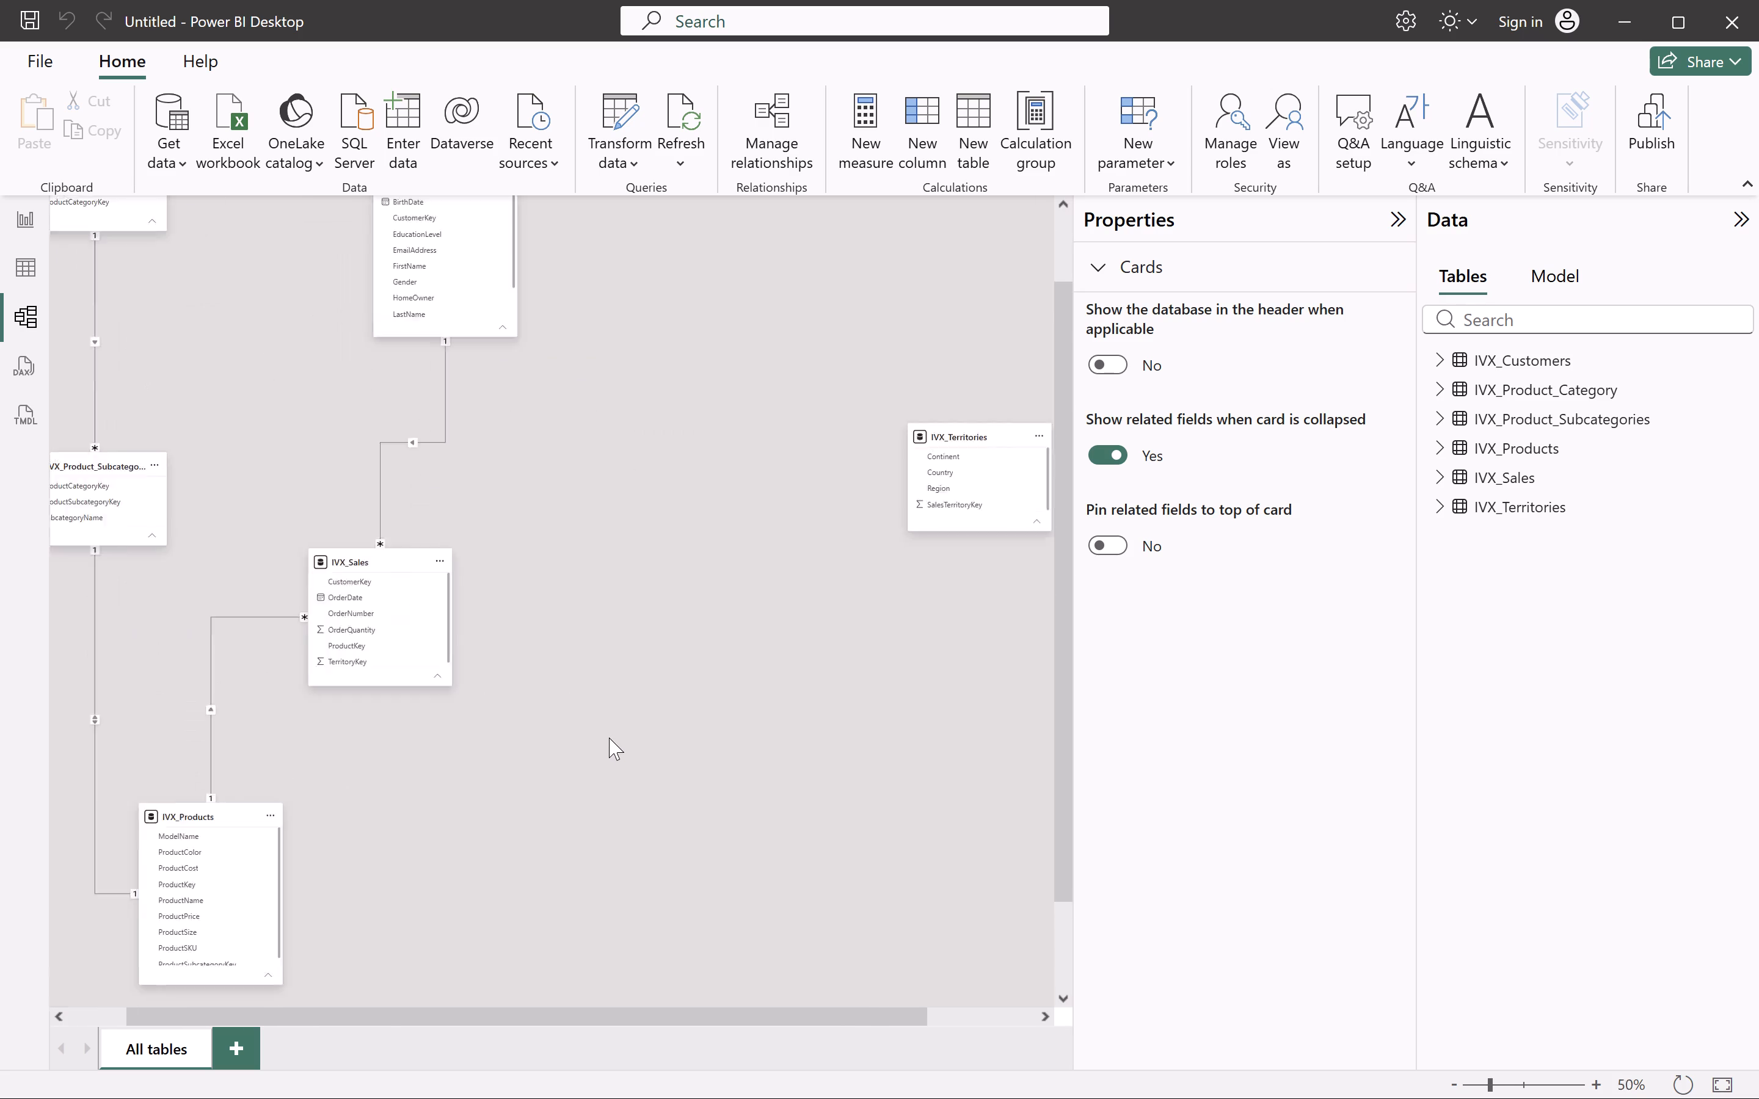
Move the IVX_Territories card closer to IVX_Sales and IVX_Customers, keeping it on their right side.
{"action": "left_click_drag", "start_coordinate": [501, 365], "coordinate": [465, 360]}
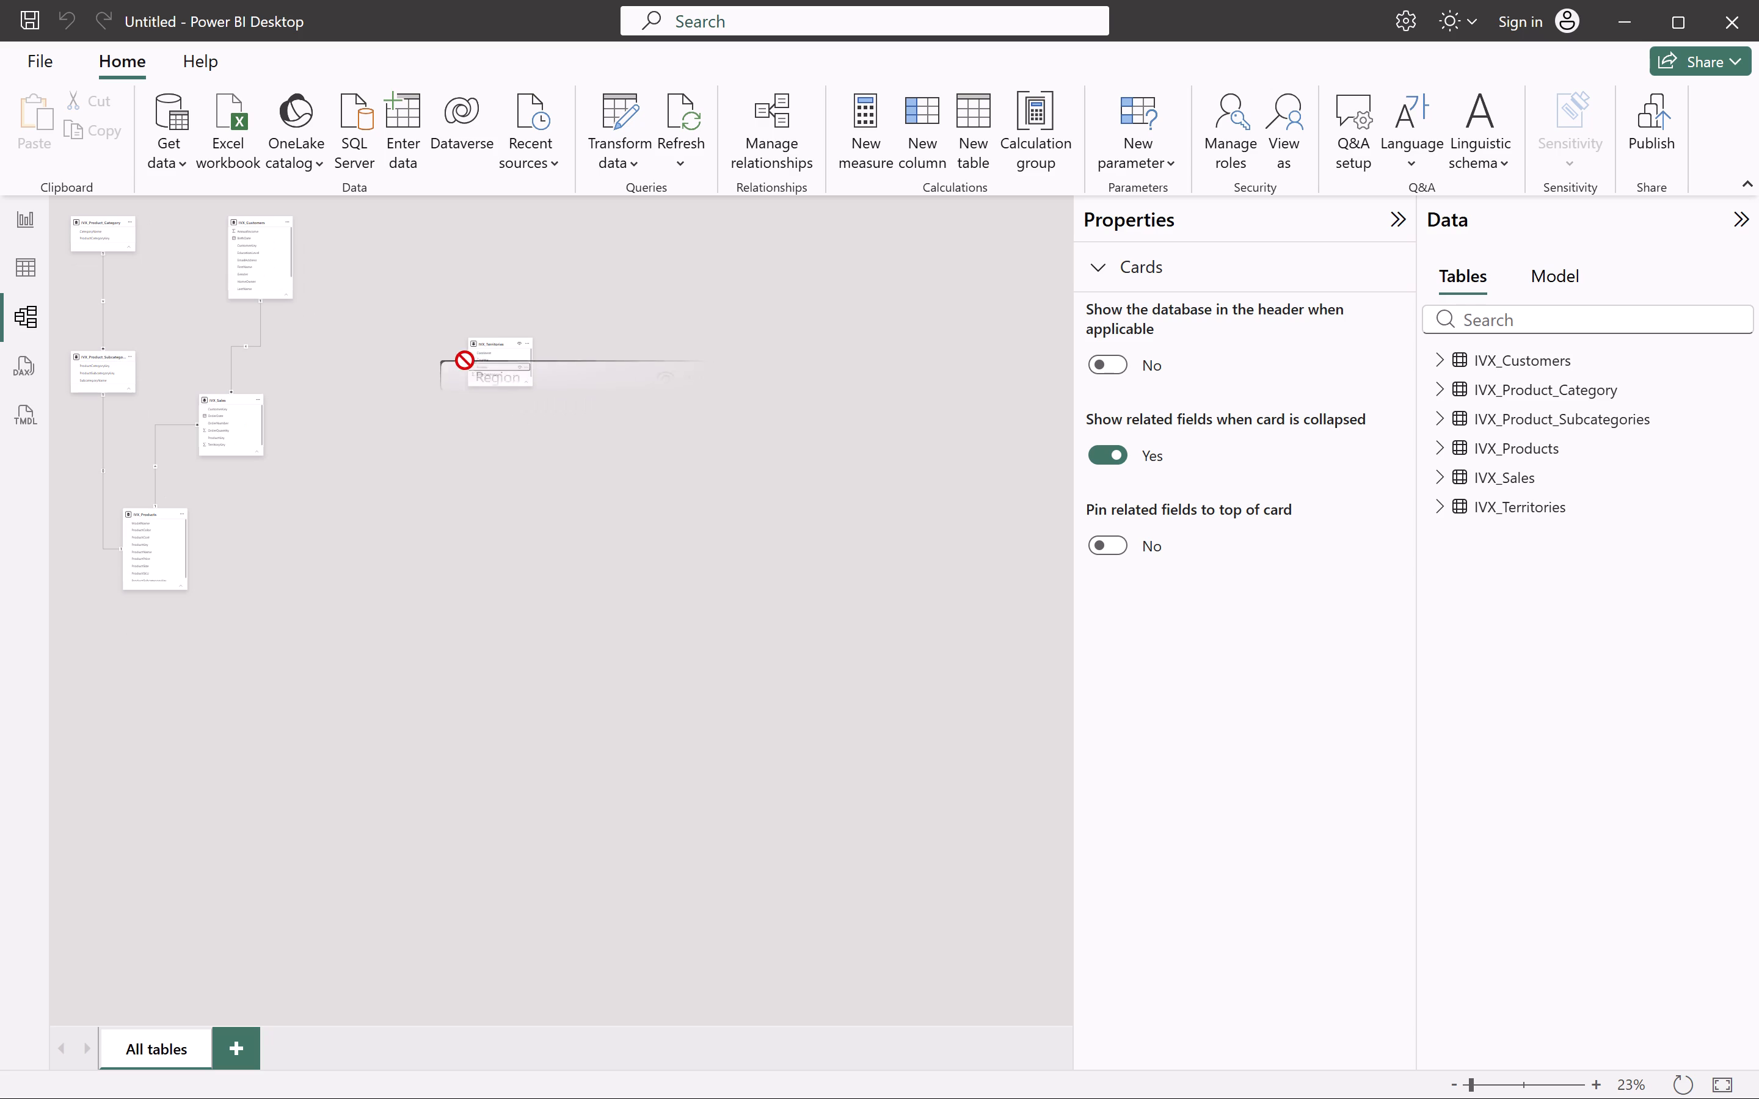
{"action": "left_click_drag", "start_coordinate": [465, 360], "coordinate": [478, 360]}
{"action": "left_click_drag", "start_coordinate": [487, 345], "coordinate": [348, 341]}
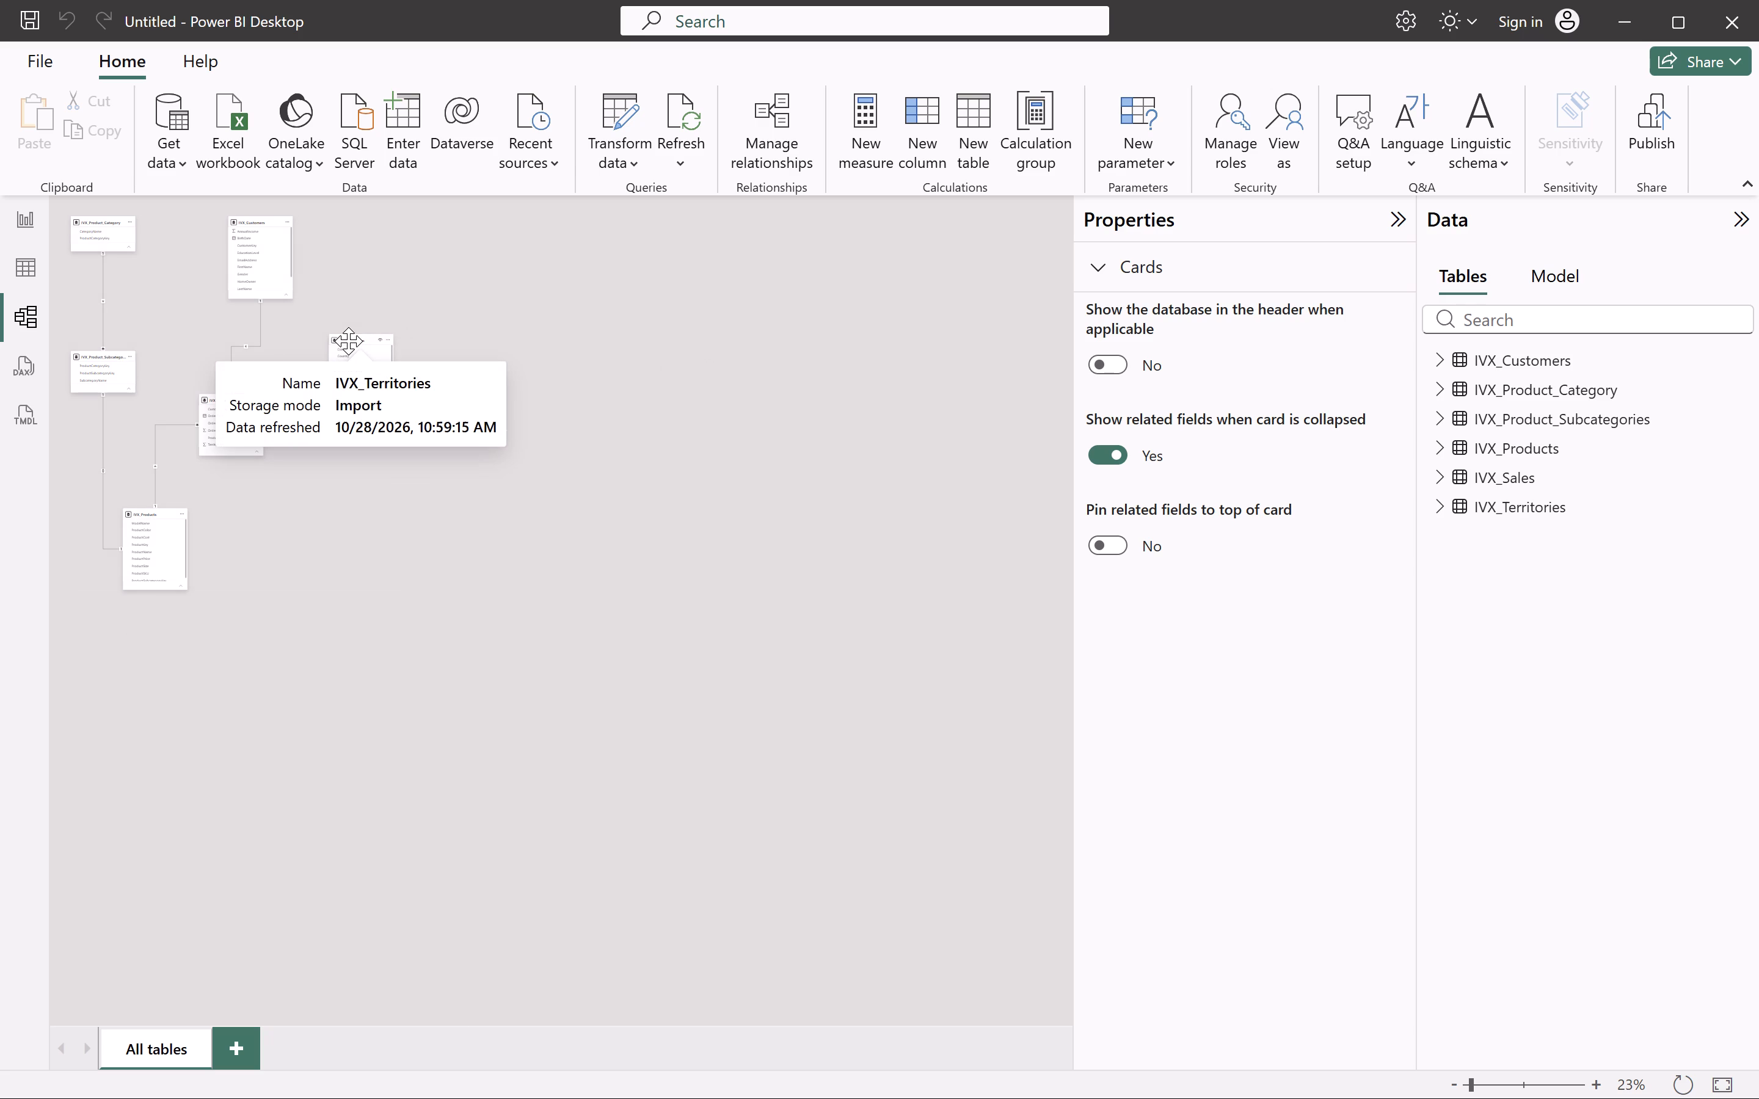
{"action": "scroll", "coordinate": [348, 341], "scroll_direction": "right", "scroll_amount": 1}
{"action": "left_click_drag", "start_coordinate": [122, 283], "coordinate": [222, 302]}
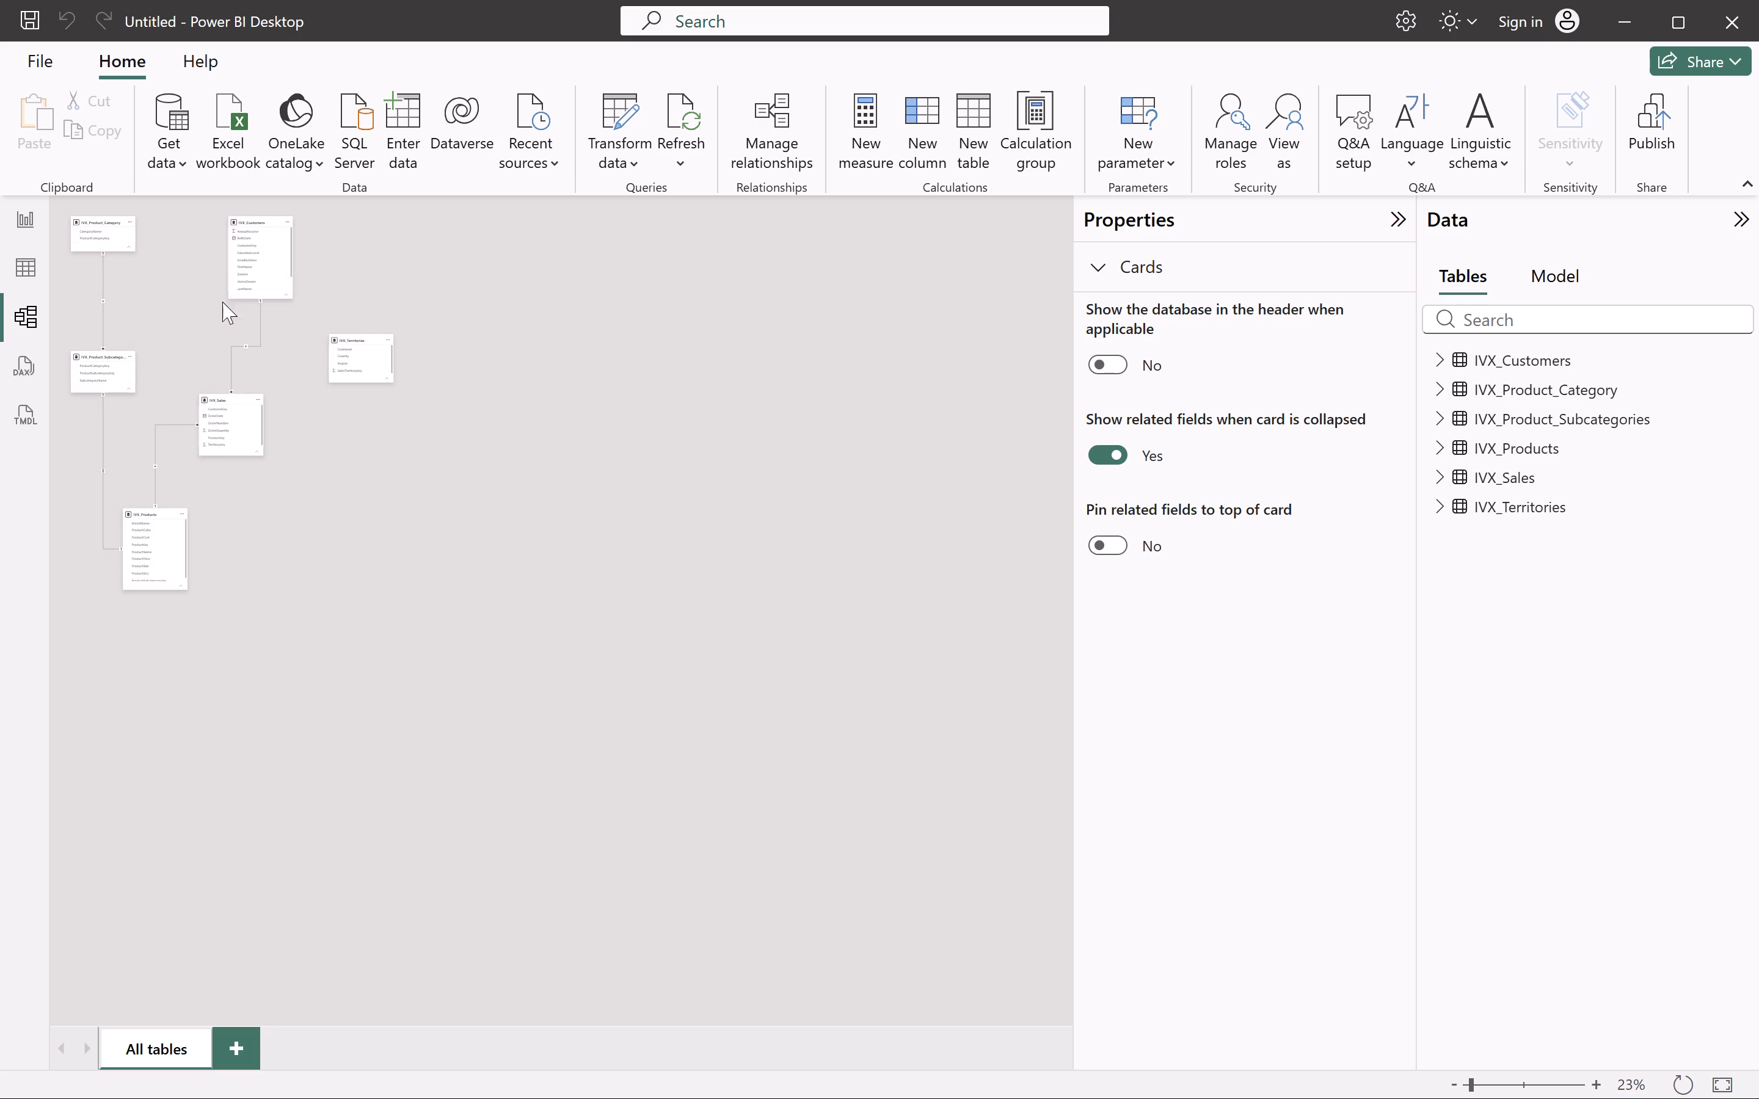
{"action": "left_click_drag", "start_coordinate": [222, 302], "coordinate": [255, 308]}
{"action": "triple_click", "coordinate": [1601, 1086]}
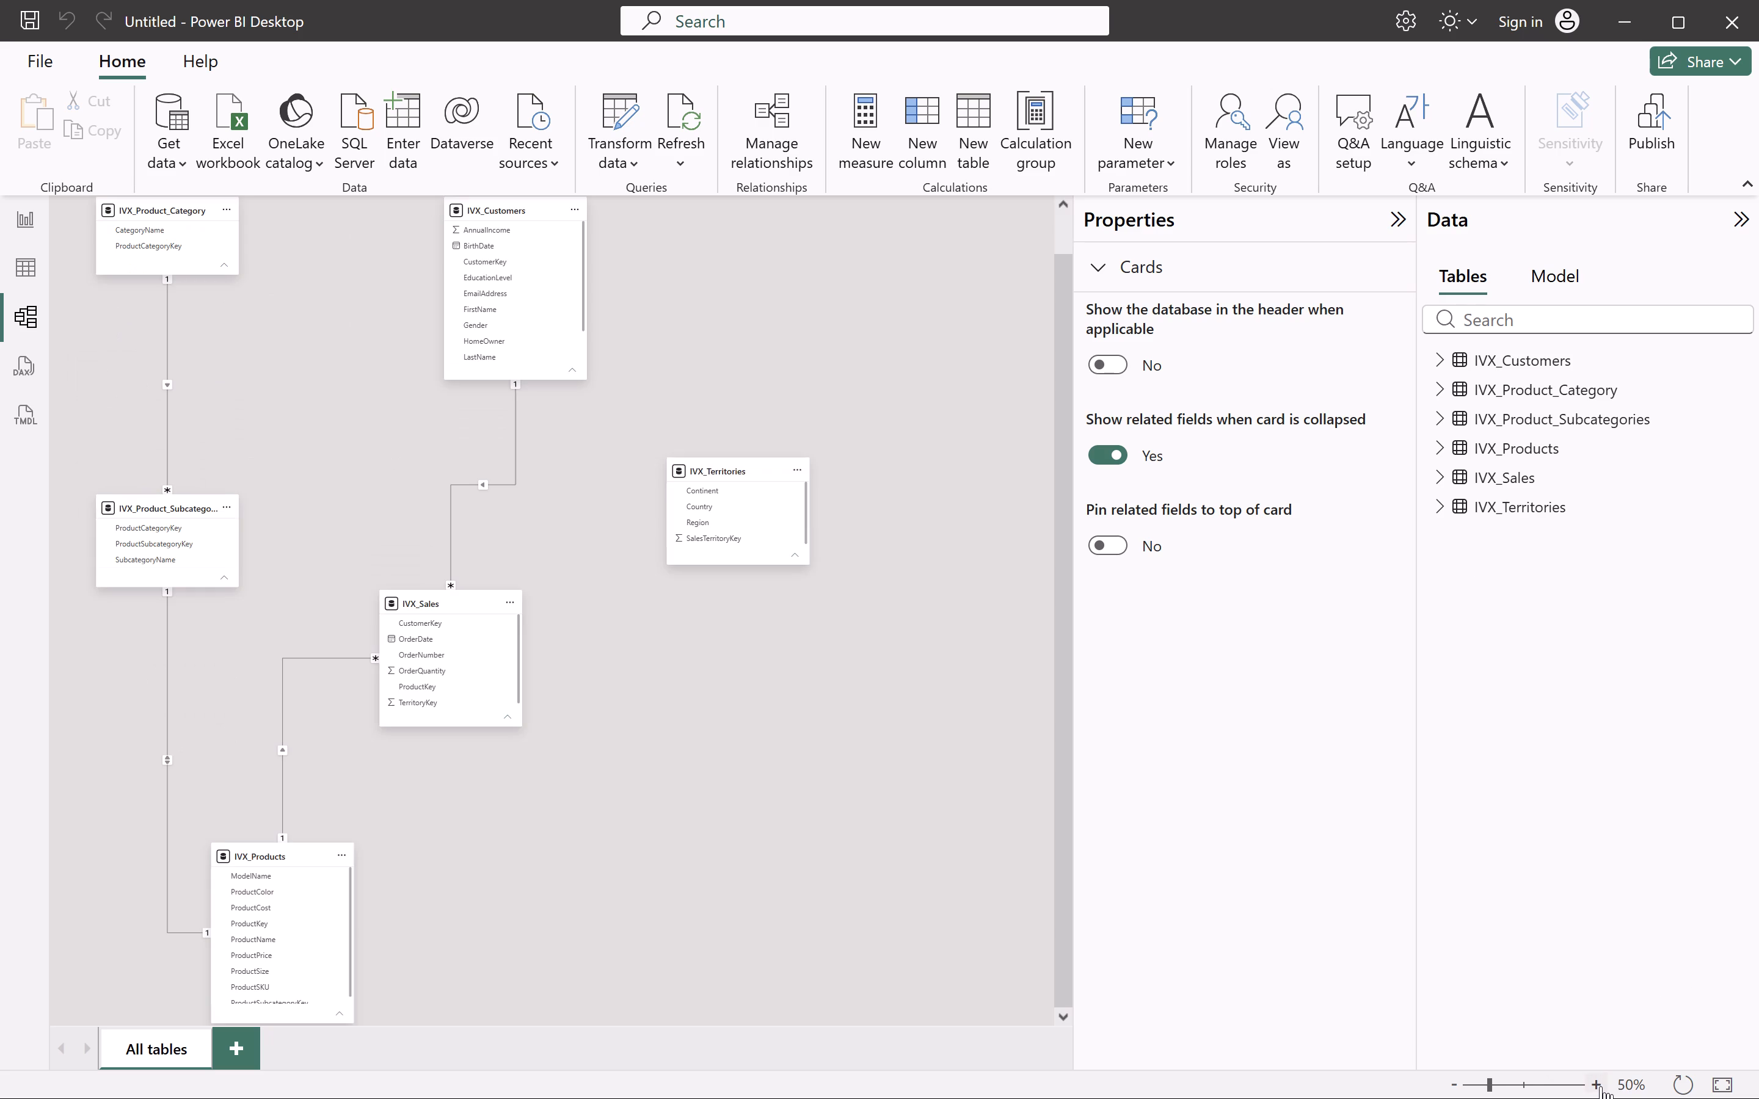